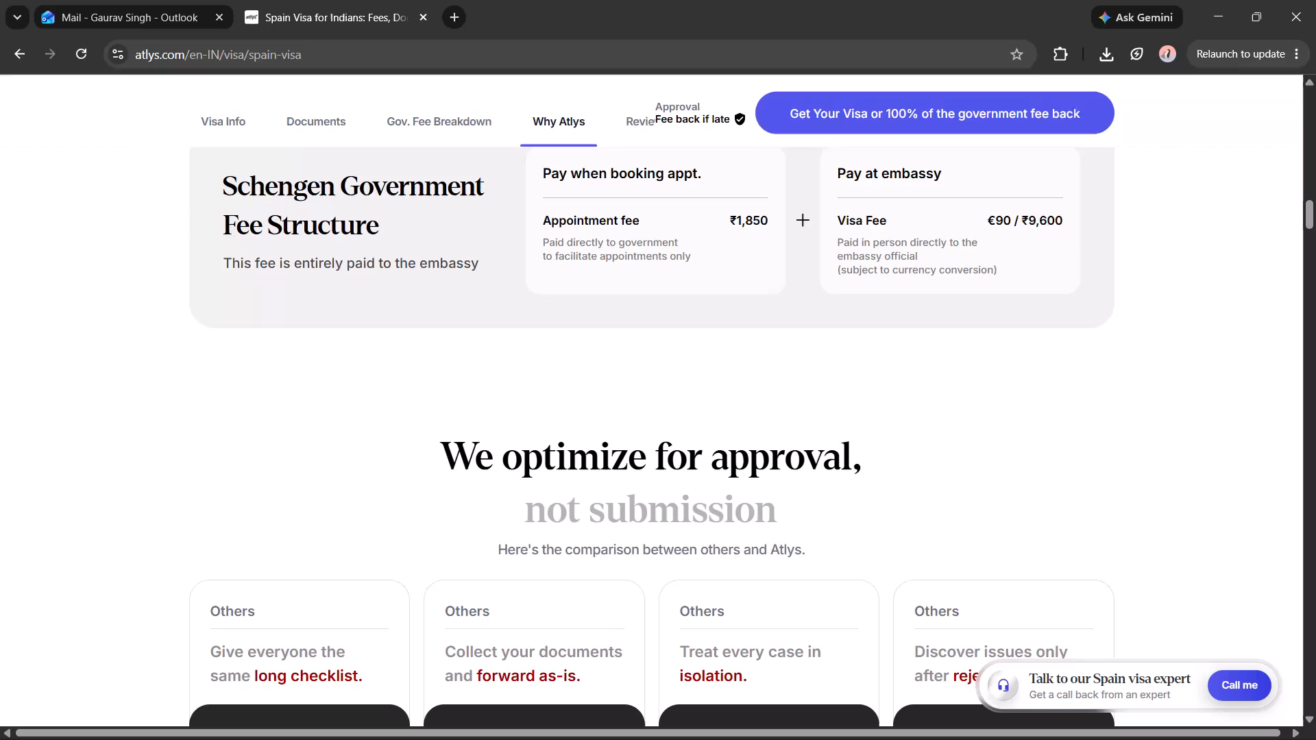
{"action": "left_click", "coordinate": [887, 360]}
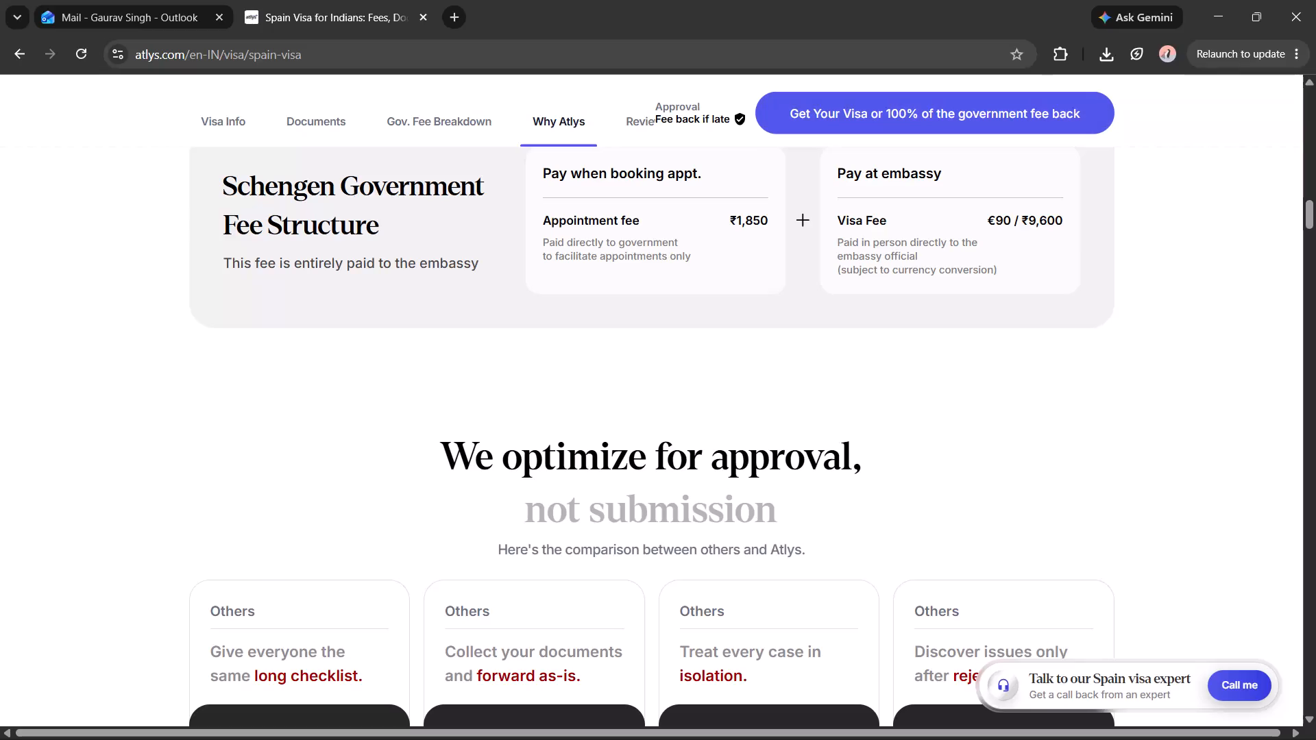
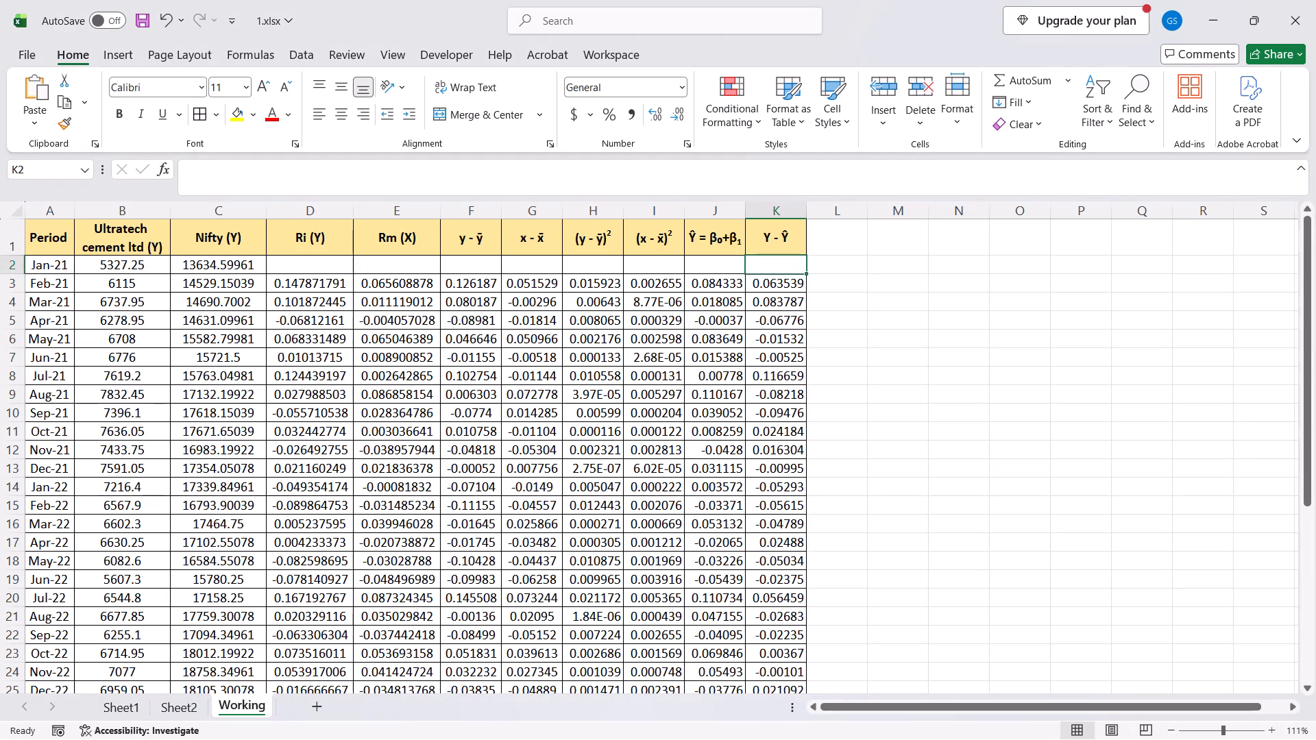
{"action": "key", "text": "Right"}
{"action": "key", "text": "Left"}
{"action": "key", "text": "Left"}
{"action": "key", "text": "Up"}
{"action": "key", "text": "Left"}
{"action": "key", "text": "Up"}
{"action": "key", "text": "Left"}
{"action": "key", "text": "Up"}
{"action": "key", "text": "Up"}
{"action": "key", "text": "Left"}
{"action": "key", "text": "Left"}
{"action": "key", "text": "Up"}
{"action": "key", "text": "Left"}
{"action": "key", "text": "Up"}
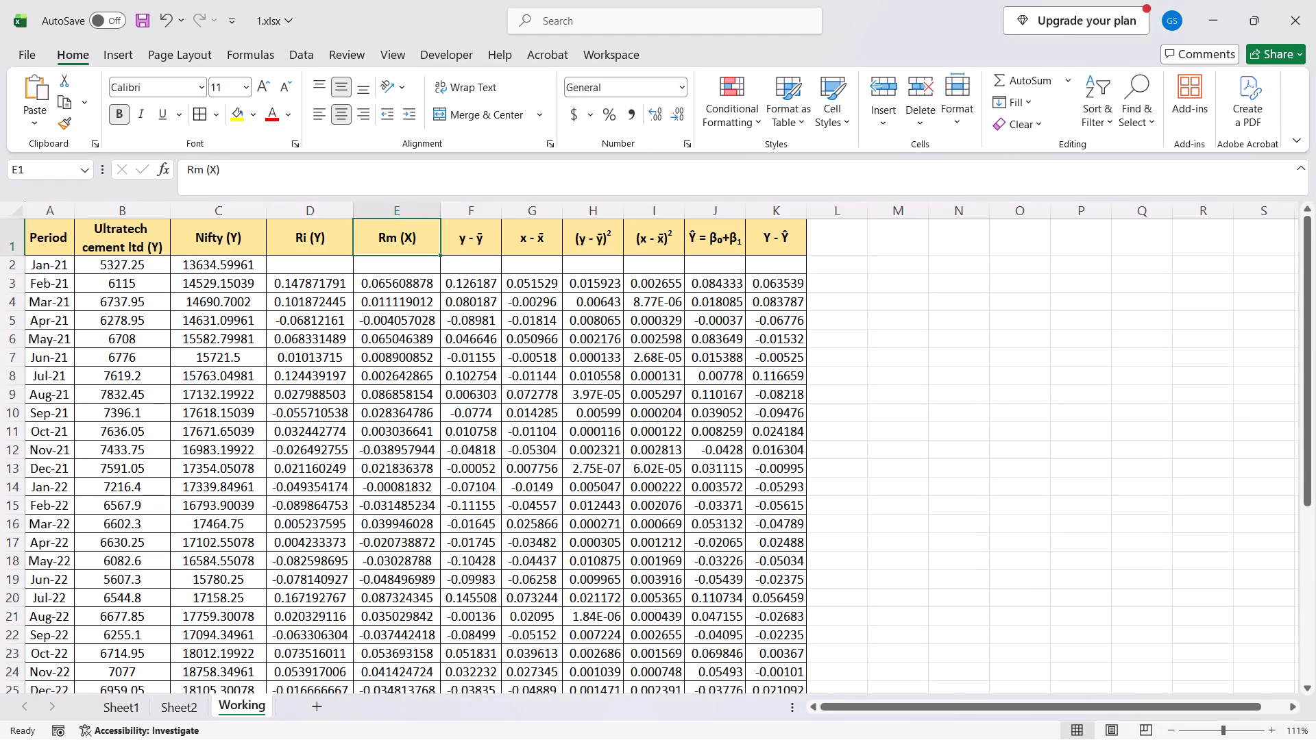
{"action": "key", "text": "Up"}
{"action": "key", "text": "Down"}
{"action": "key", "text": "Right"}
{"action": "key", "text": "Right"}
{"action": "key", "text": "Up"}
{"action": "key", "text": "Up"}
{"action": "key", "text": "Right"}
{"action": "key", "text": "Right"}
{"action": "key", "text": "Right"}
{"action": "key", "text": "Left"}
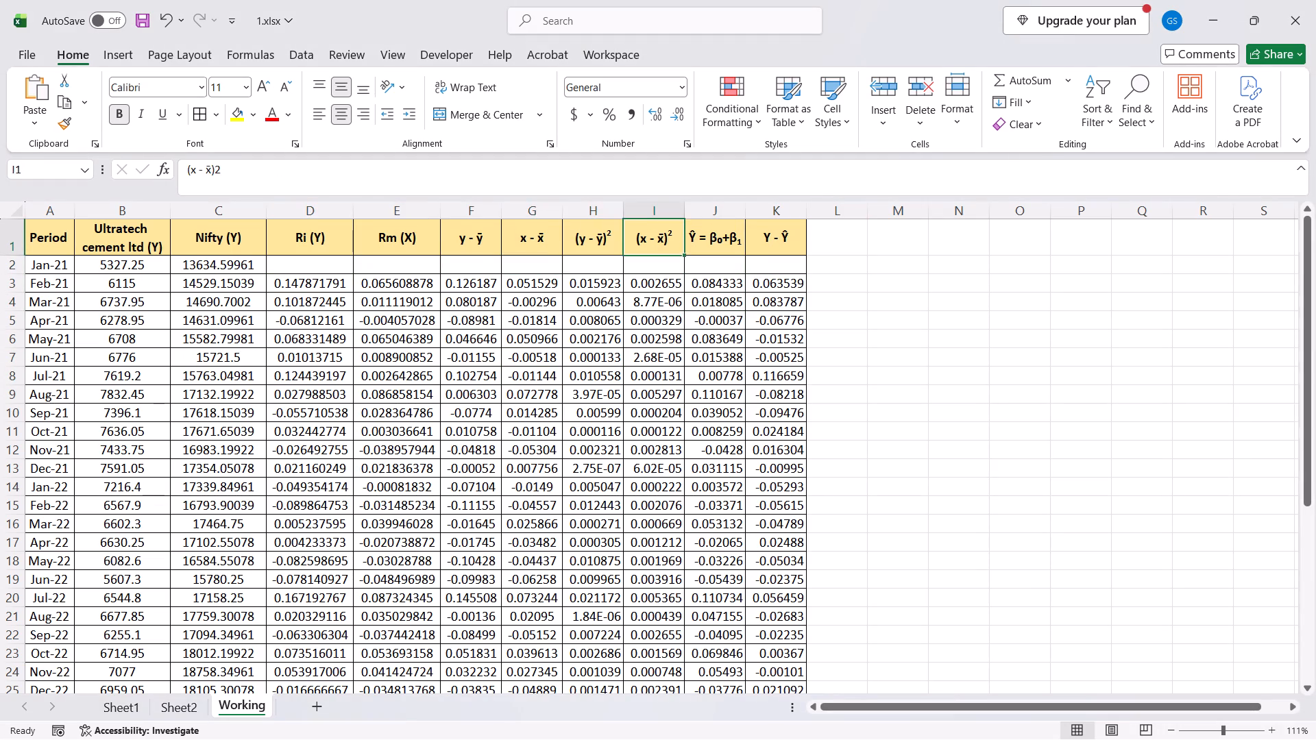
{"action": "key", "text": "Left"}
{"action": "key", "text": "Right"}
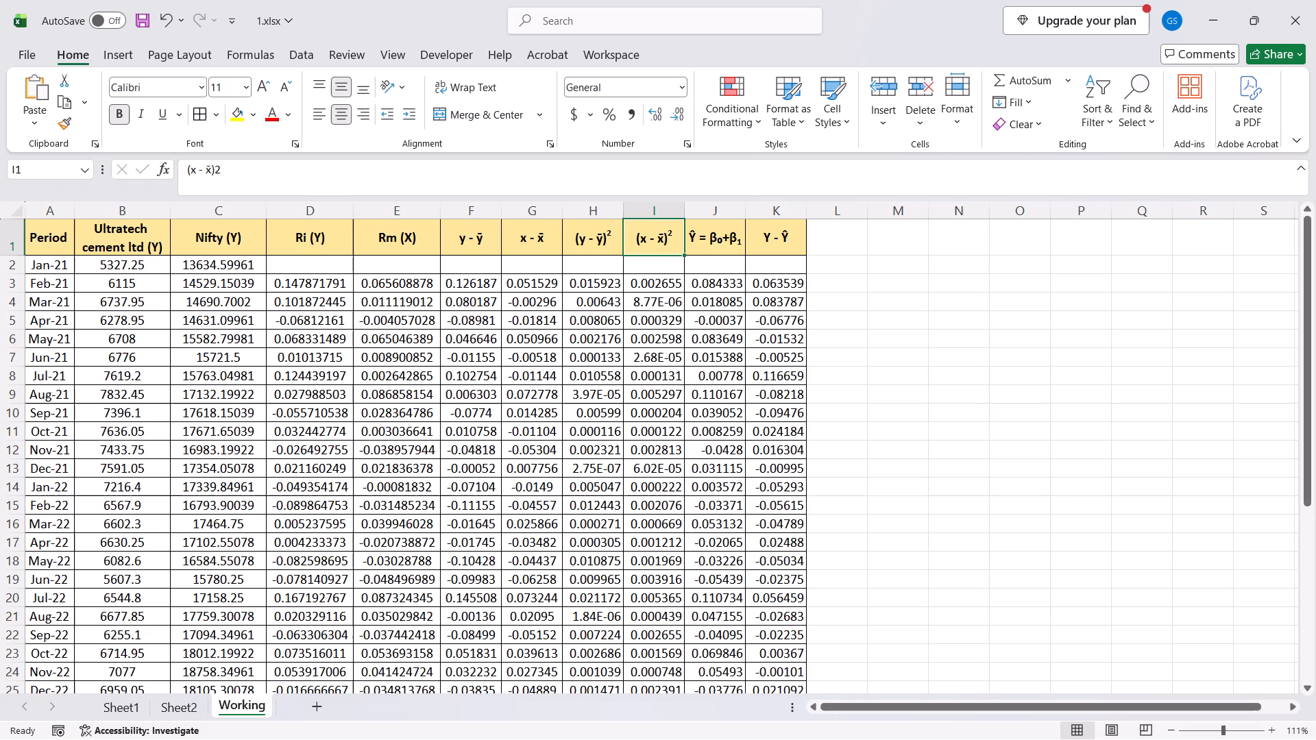
Review the calculated column headings on the Working sheet and the stock and Nifty price tables on Sheet1.
{"action": "key", "text": "Right"}
{"action": "key", "text": "Up"}
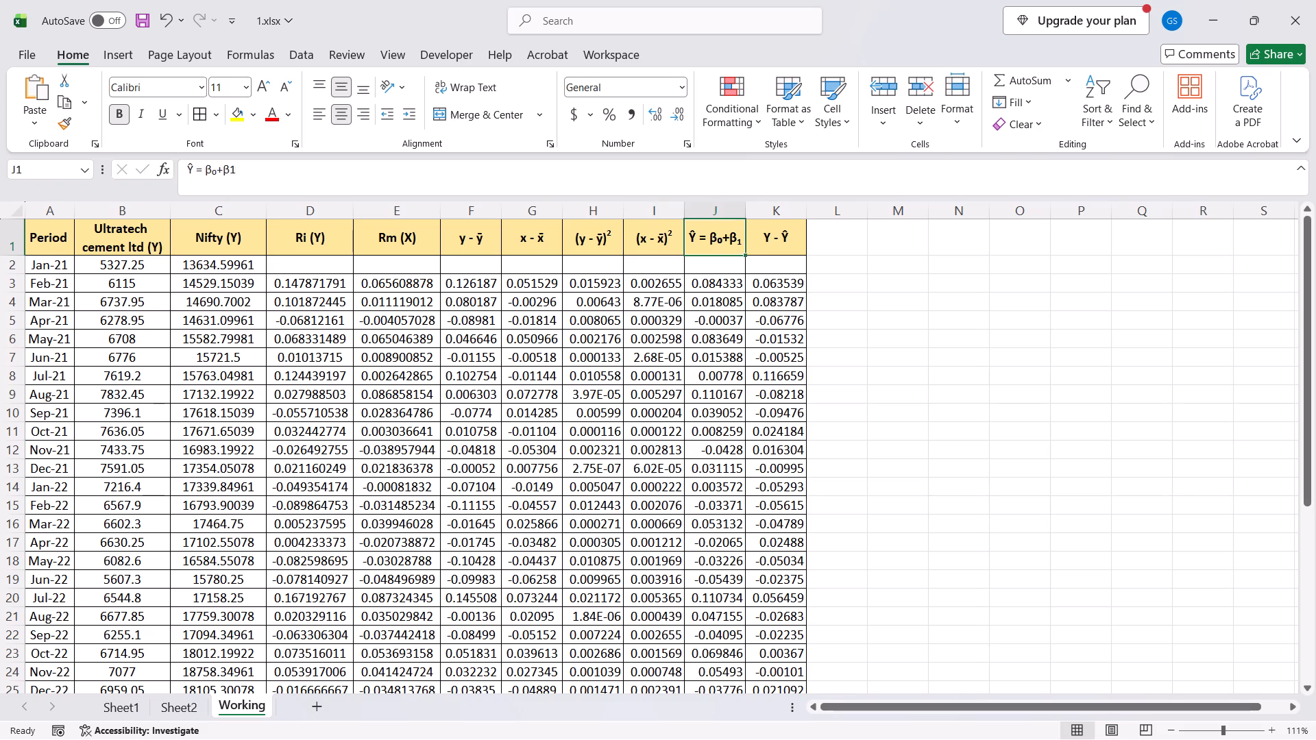
{"action": "key", "text": "Right"}
{"action": "key", "text": "Up"}
{"action": "key", "text": "Right"}
{"action": "key", "text": "Left"}
{"action": "key", "text": "Down"}
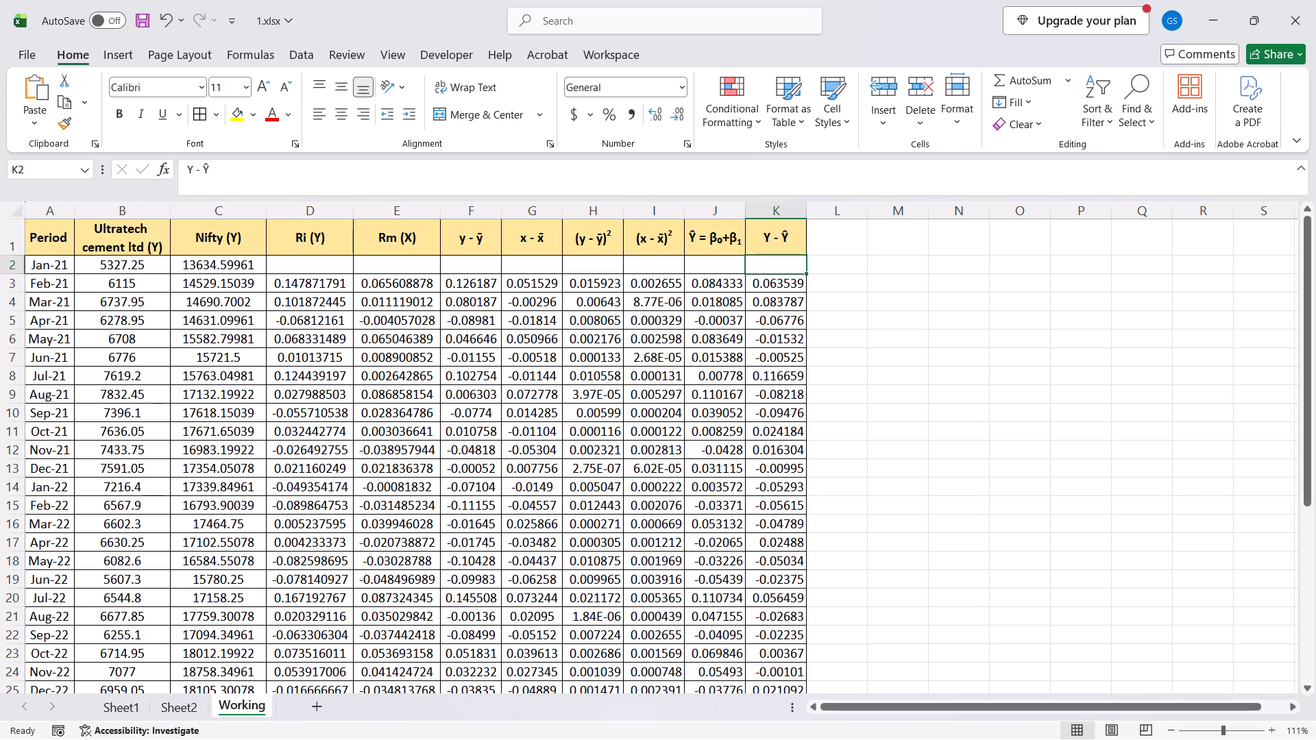
{"action": "key", "text": "ctrl+Page_Up"}
{"action": "key", "text": "ctrl+Page_Up"}
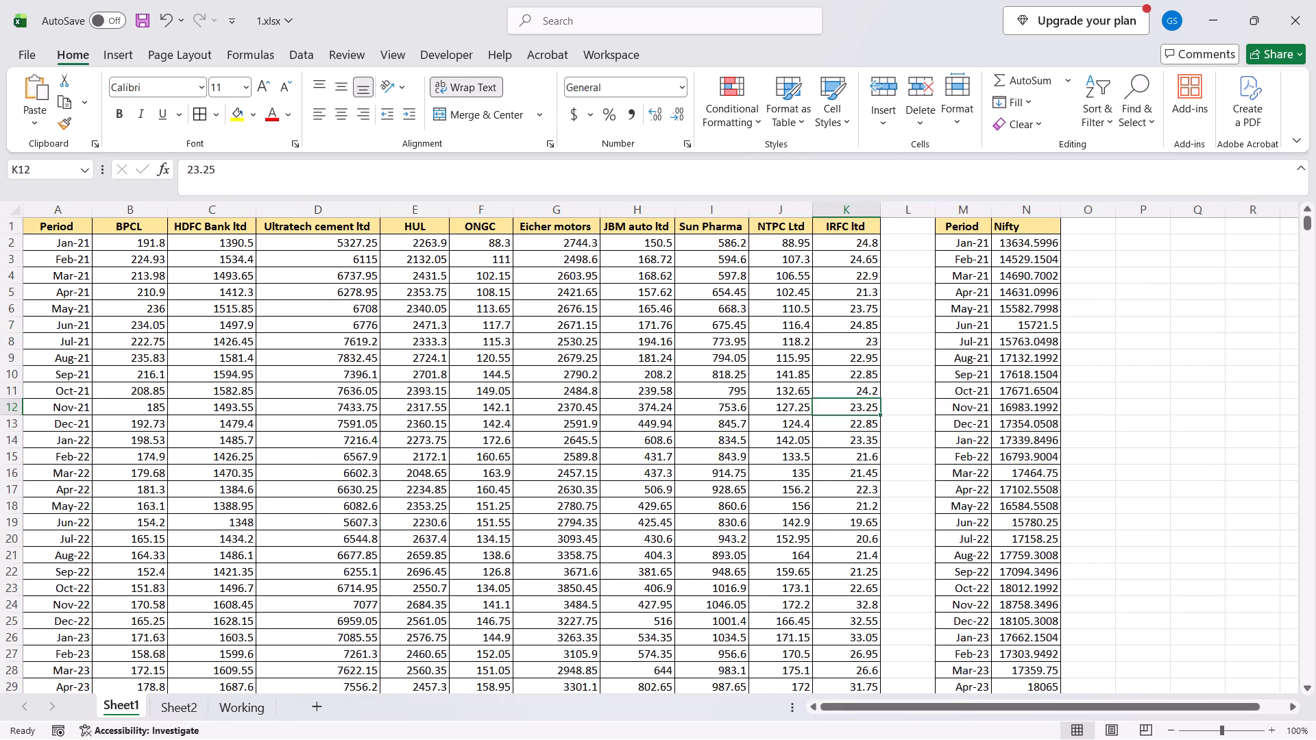
On Sheet2, examine the formulas in cells I13 and I14 below the Few Situations notes.
{"action": "key", "text": "ctrl+Page_Down"}
{"action": "key", "text": "Down"}
{"action": "key", "text": "Right"}
{"action": "key", "text": "Up"}
{"action": "key", "text": "ctrl+Up"}
{"action": "key", "text": "Down"}
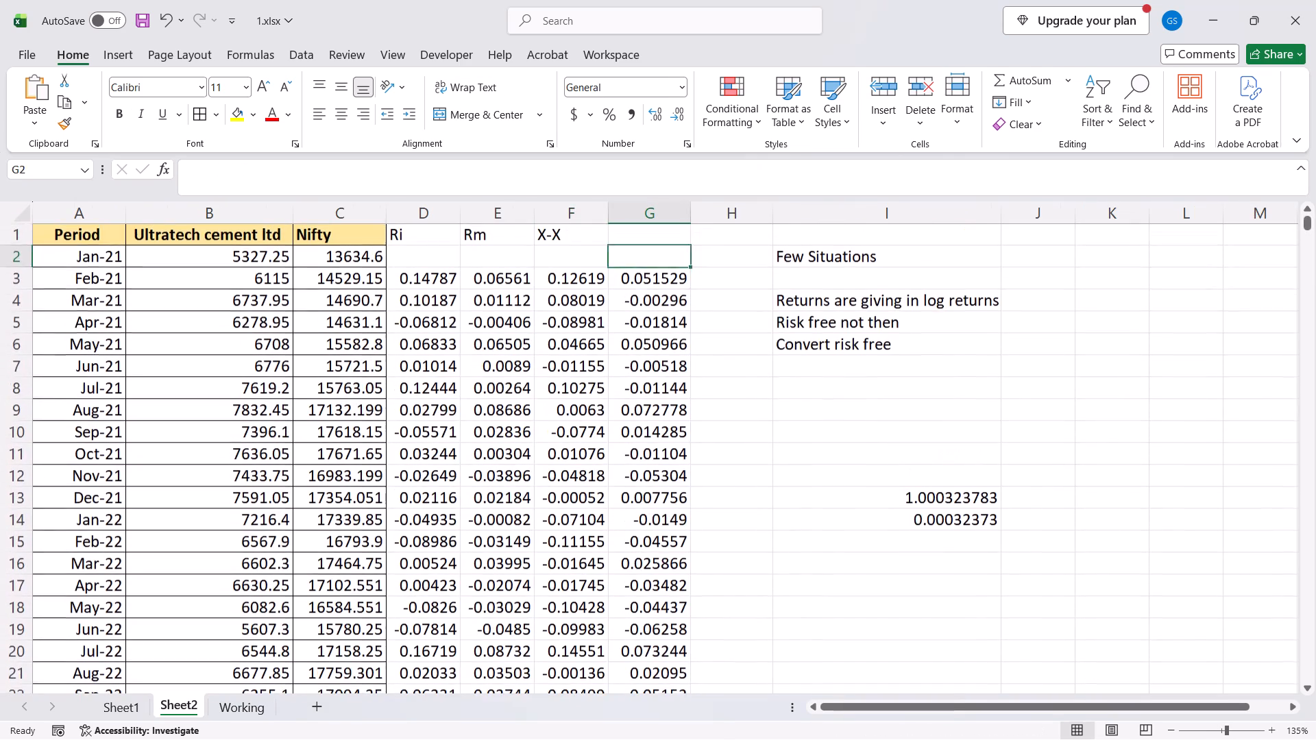
{"action": "key", "text": "Down"}
{"action": "key", "text": "Right"}
{"action": "key", "text": "Down"}
{"action": "key", "text": "Down"}
{"action": "key", "text": "Right"}
{"action": "key", "text": "Down"}
{"action": "key", "text": "Right"}
{"action": "key", "text": "Down"}
{"action": "key", "text": "Right"}
{"action": "key", "text": "Down"}
{"action": "key", "text": "Down"}
{"action": "key", "text": "Down"}
{"action": "key", "text": "Left"}
{"action": "key", "text": "Left"}
{"action": "key", "text": "Down"}
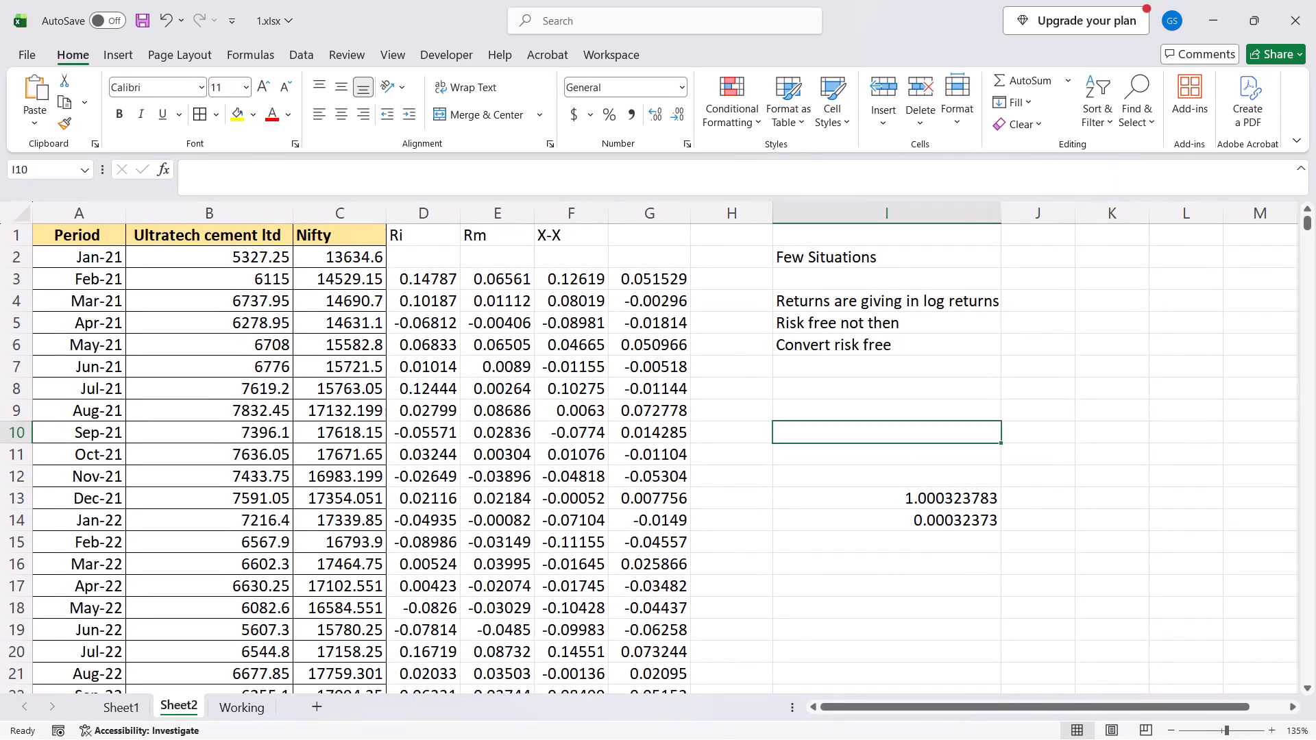
{"action": "key", "text": "Down"}
{"action": "key", "text": "Down"}
{"action": "key", "text": "F2"}
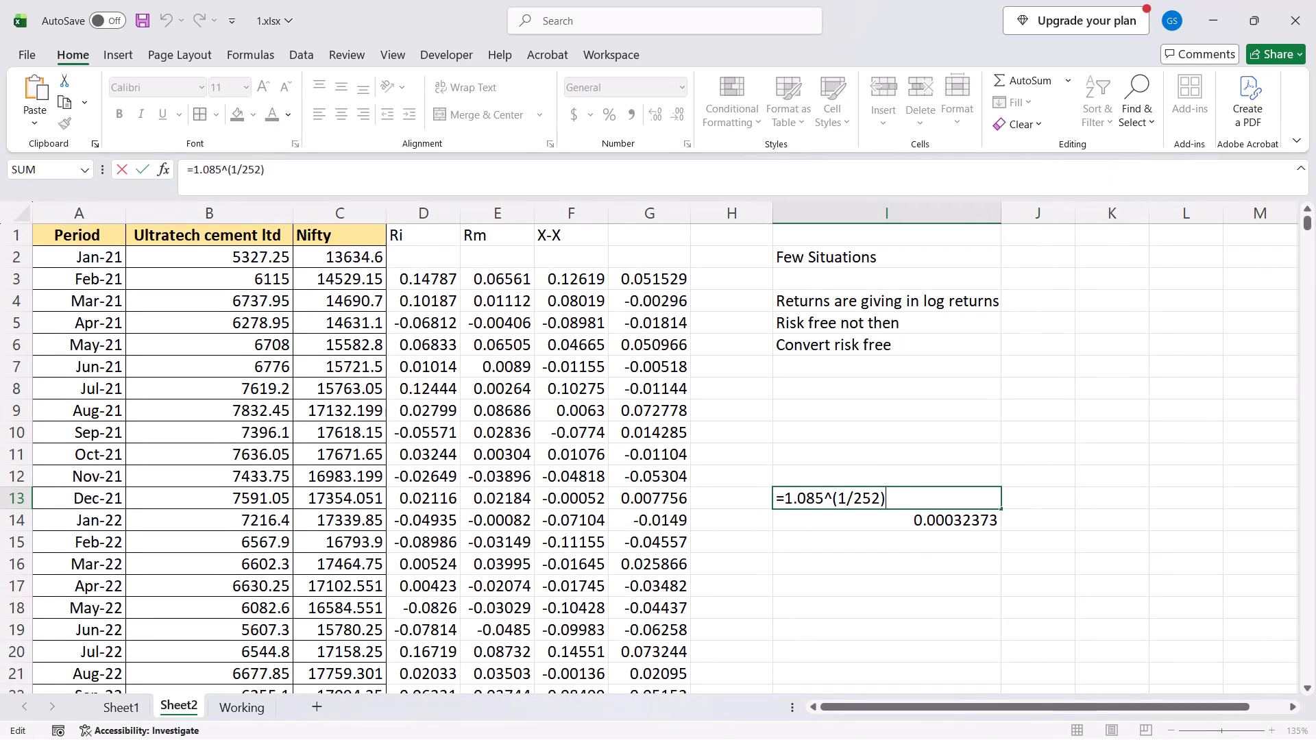
{"action": "key", "text": "Escape"}
{"action": "key", "text": "Down"}
{"action": "key", "text": "F2"}
{"action": "key", "text": "Escape"}
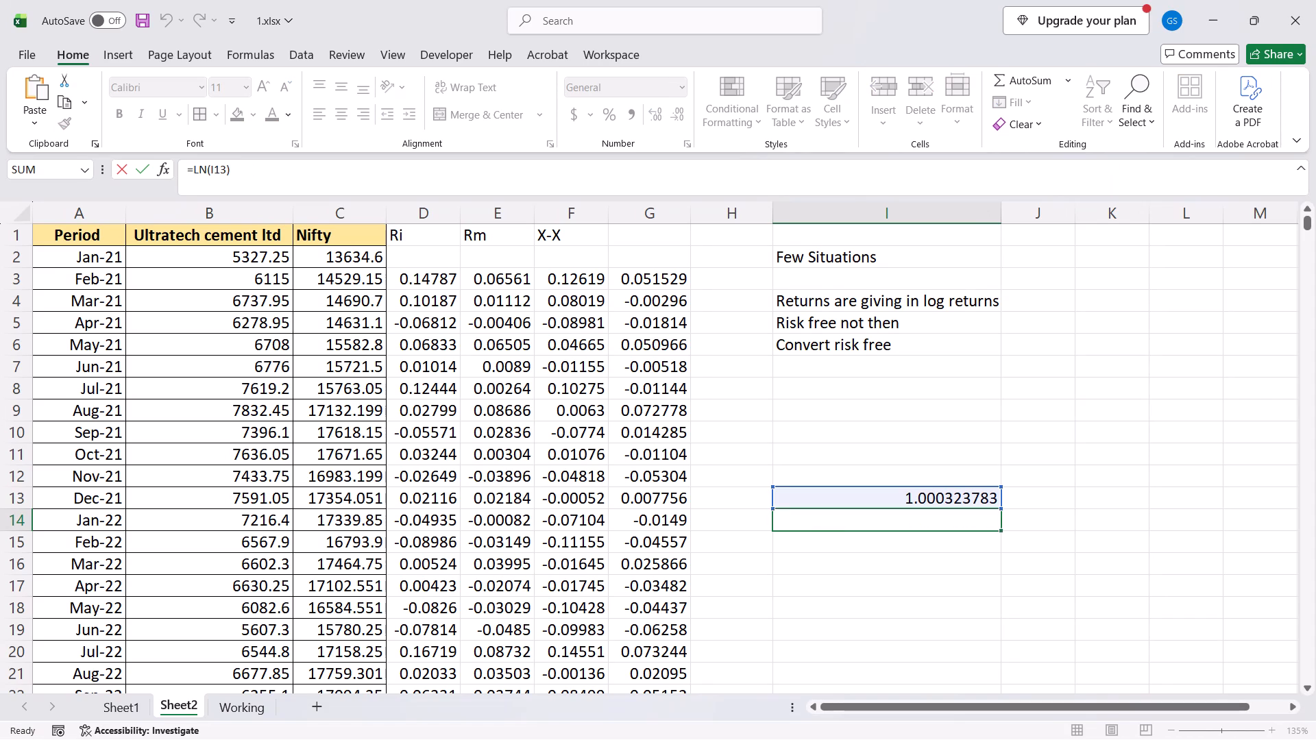
{"action": "key", "text": "Up"}
{"action": "key", "text": "F2"}
{"action": "key", "text": "Escape"}
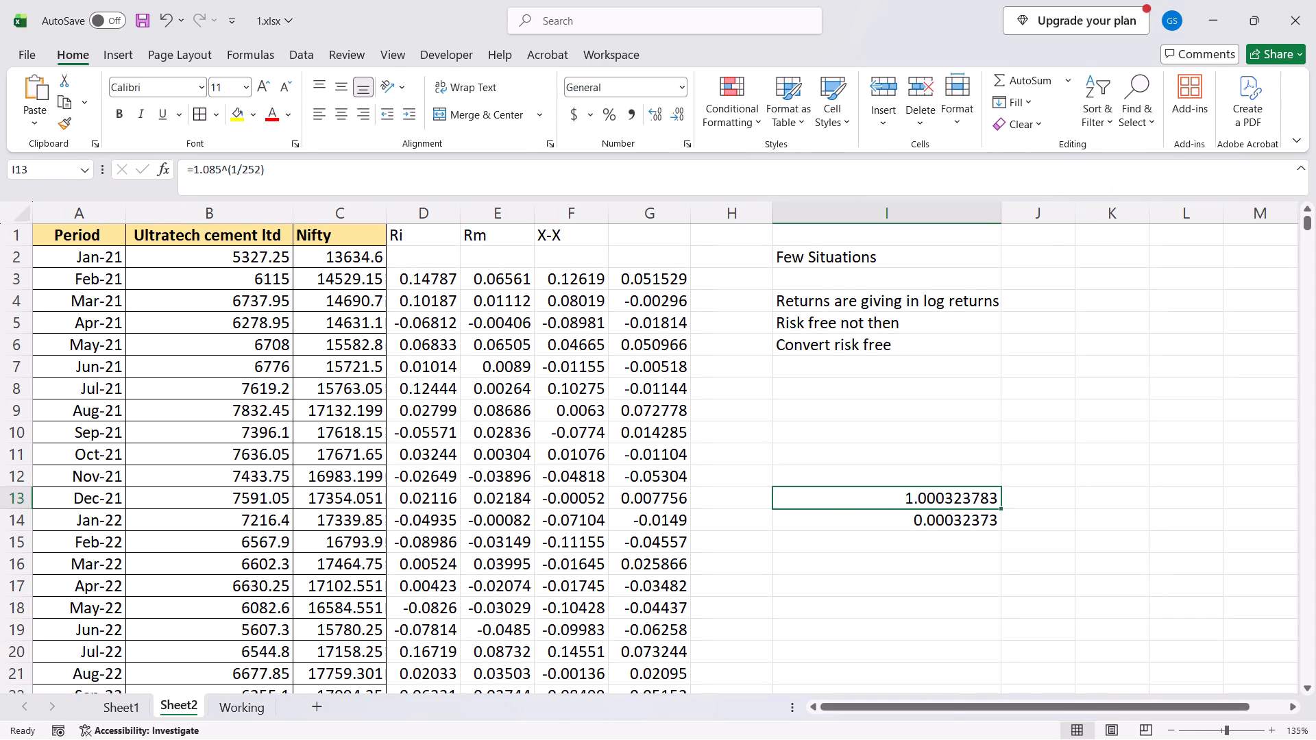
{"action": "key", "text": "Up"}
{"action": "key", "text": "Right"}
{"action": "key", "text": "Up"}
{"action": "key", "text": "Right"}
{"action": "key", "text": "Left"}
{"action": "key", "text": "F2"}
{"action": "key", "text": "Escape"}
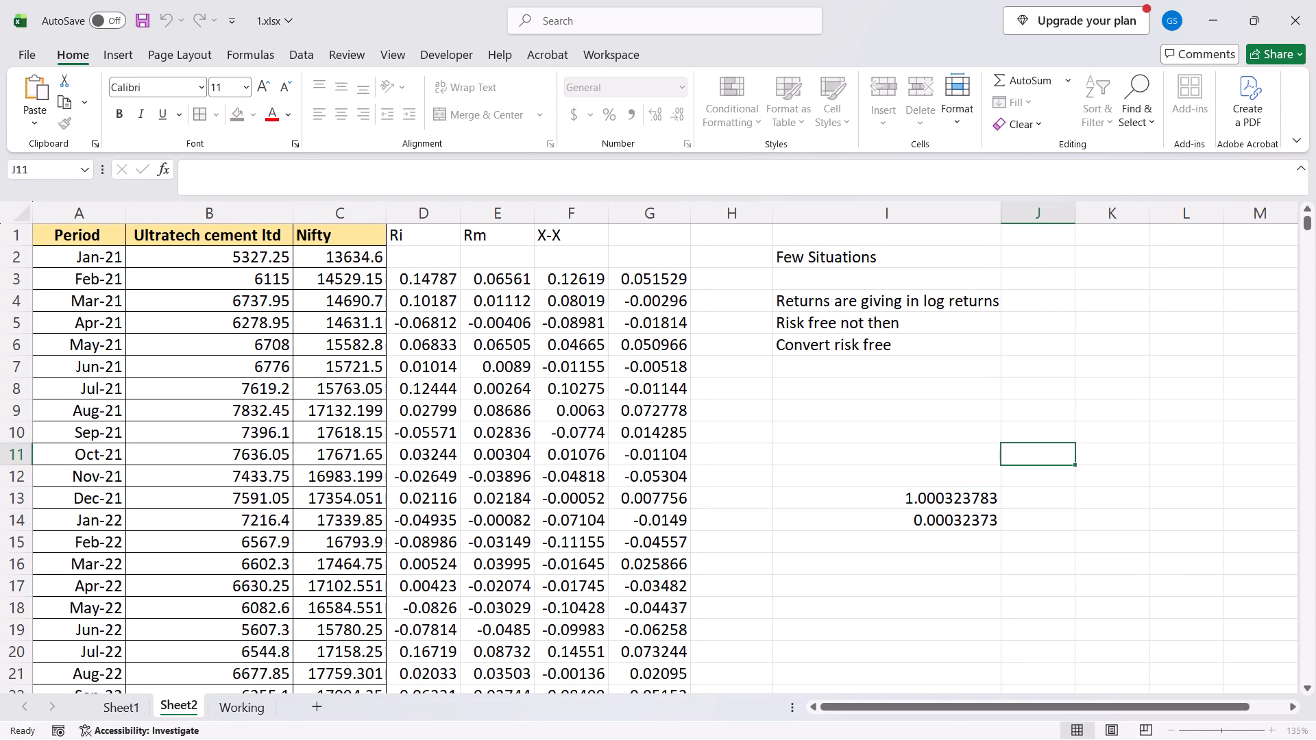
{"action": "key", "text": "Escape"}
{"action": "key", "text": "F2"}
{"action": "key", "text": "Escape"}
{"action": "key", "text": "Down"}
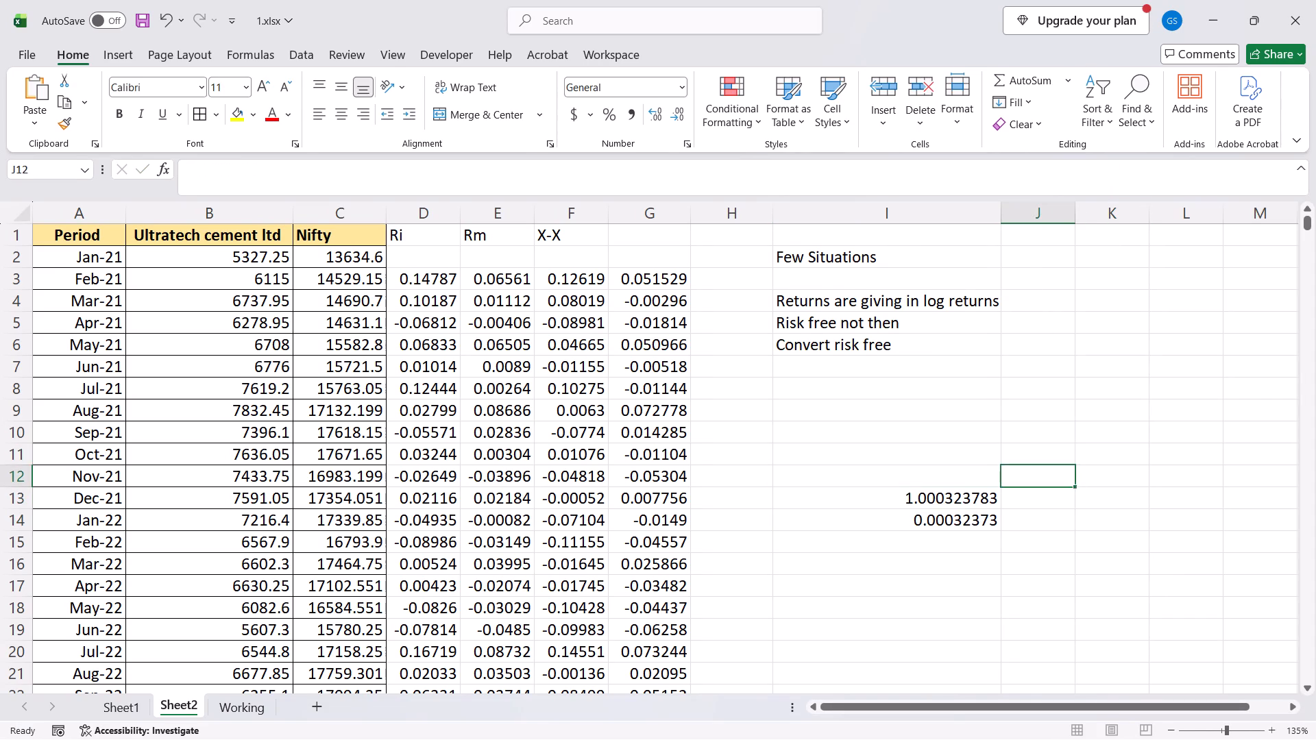
Recheck the formula in cell I13 on Sheet2 and move to cell I14 below it.
{"action": "key", "text": "Left"}
{"action": "key", "text": "Left"}
{"action": "key", "text": "Down"}
{"action": "key", "text": "Right"}
{"action": "key", "text": "F2"}
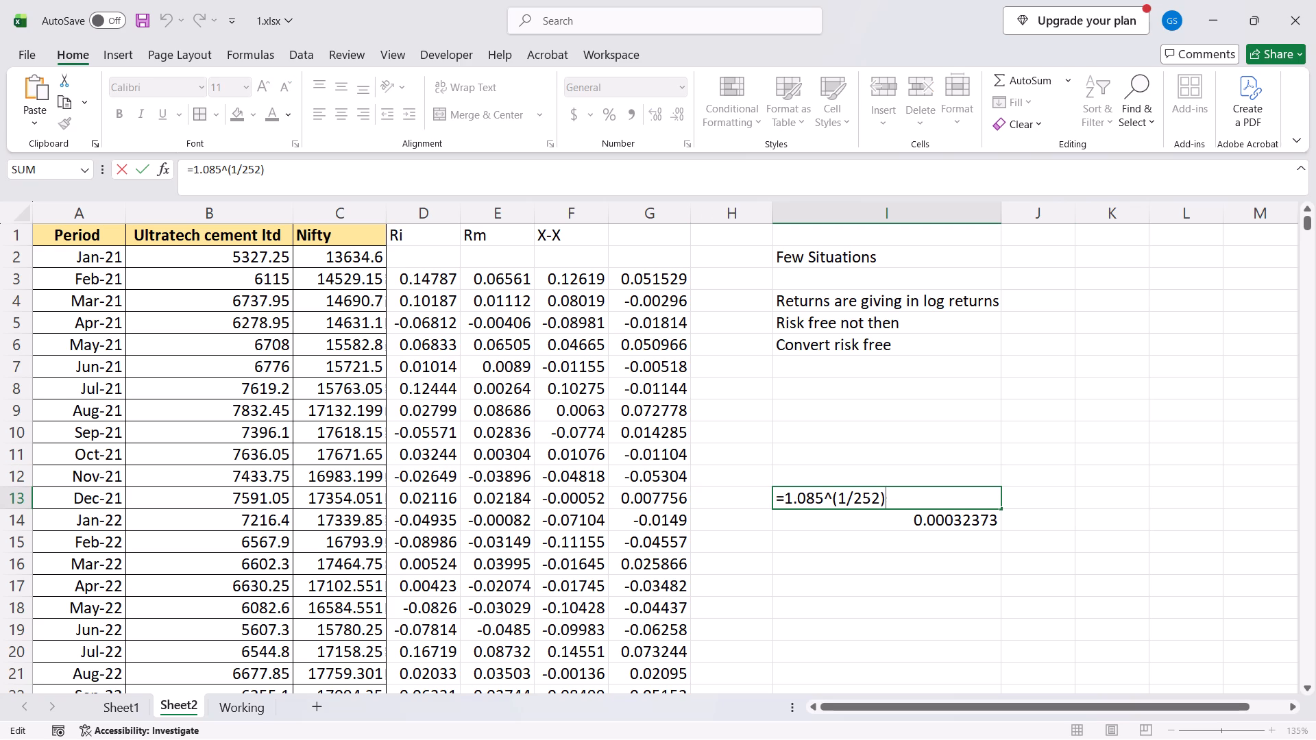
{"action": "key", "text": "Escape"}
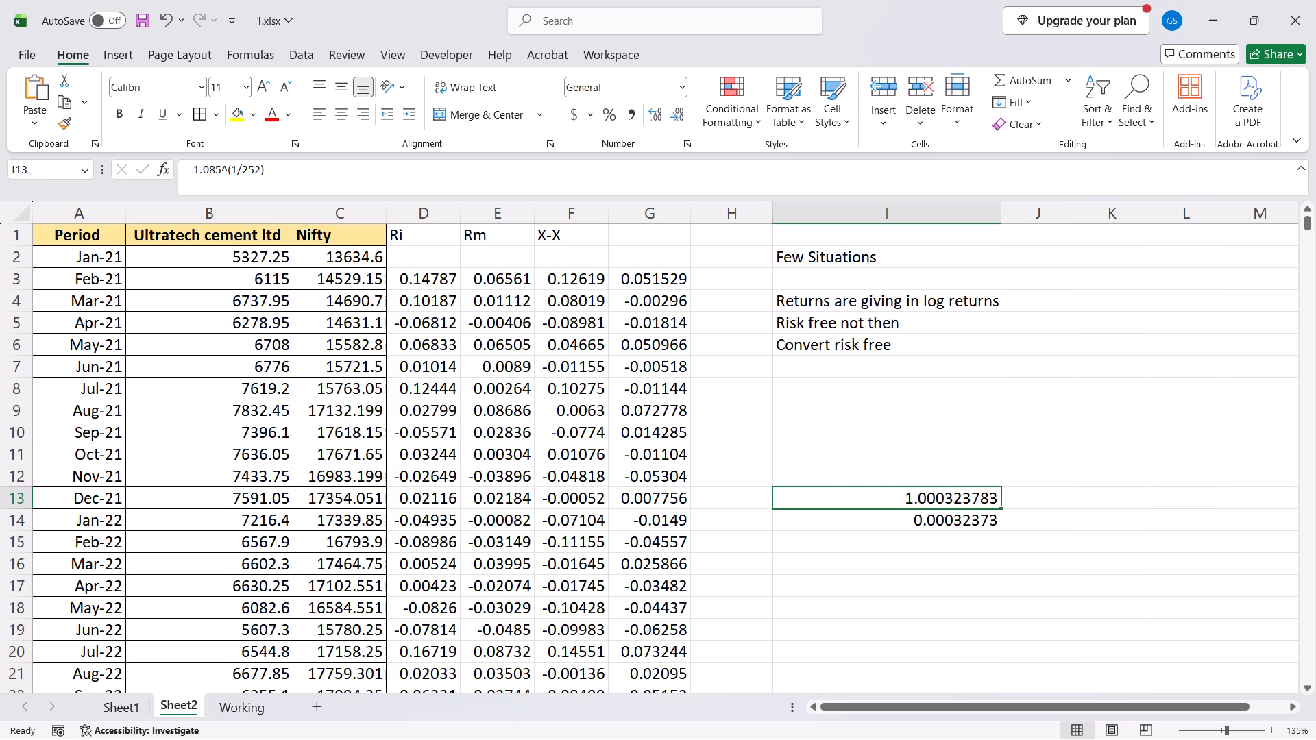
{"action": "key", "text": "Down"}
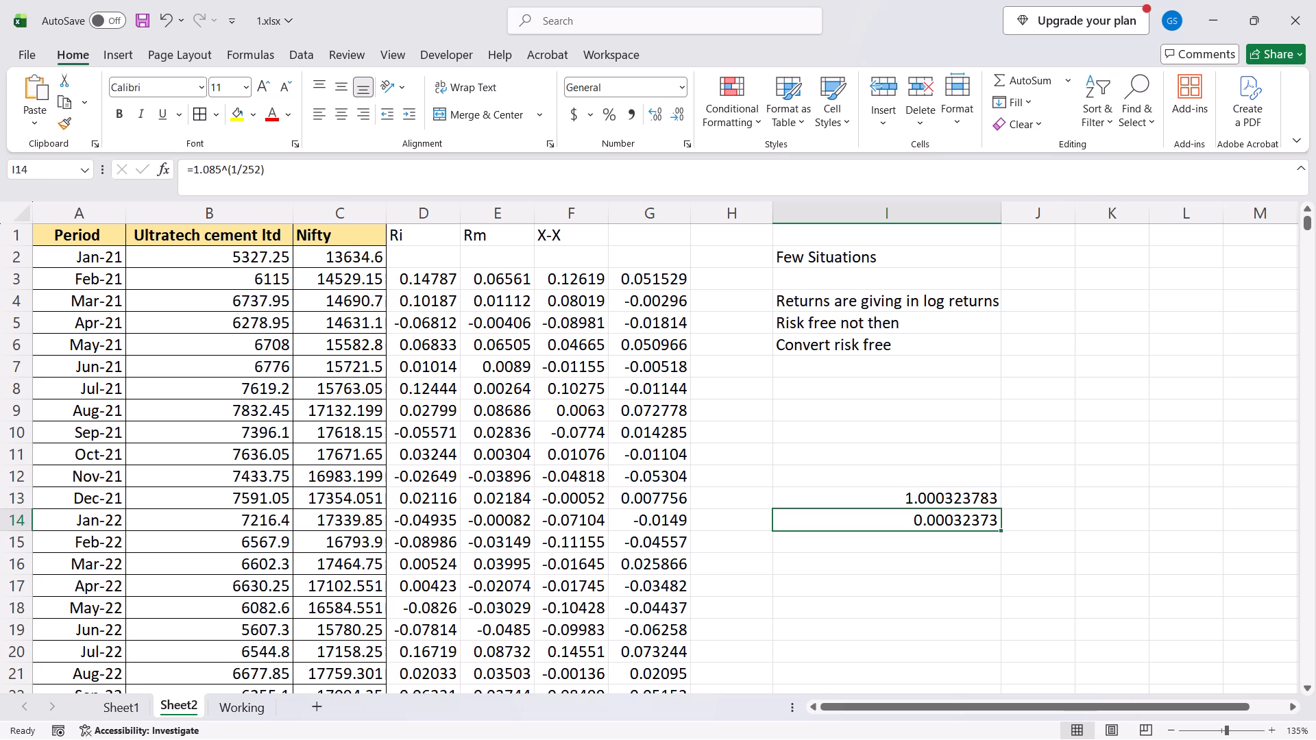
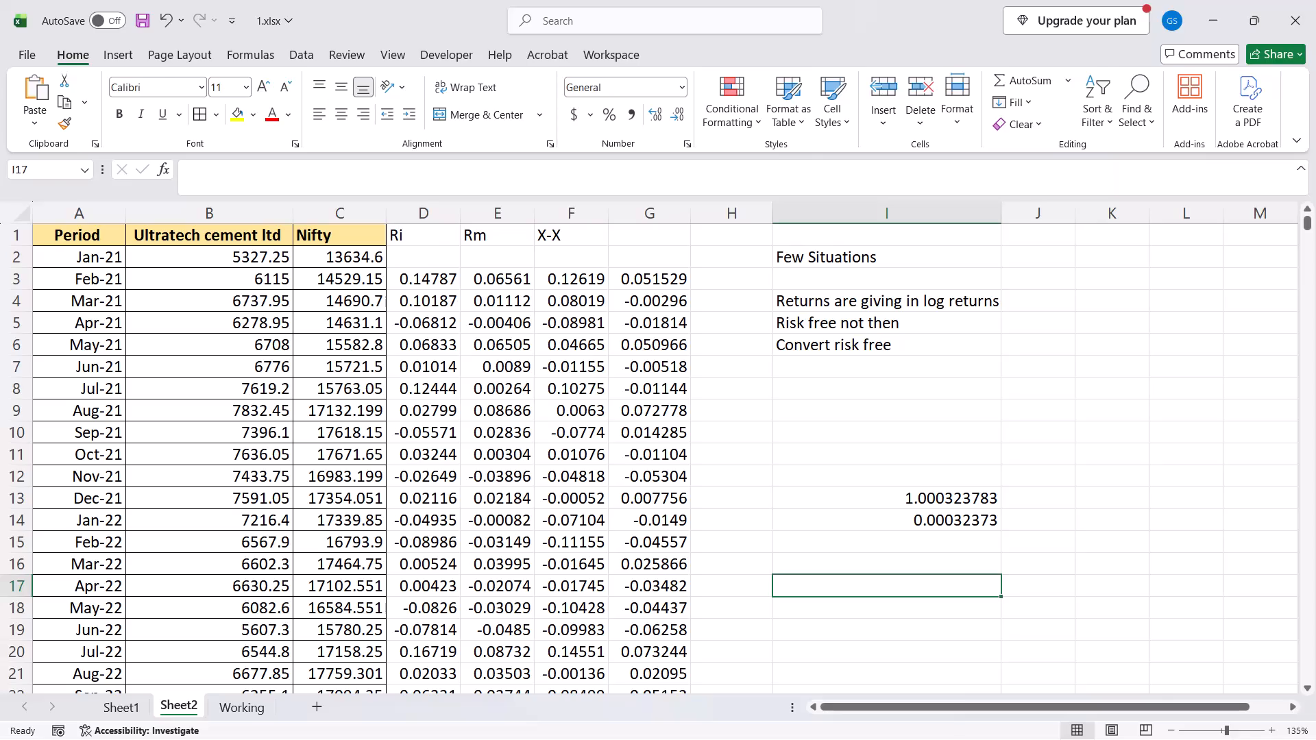
Delete the stray empty text box lying over cell I13 on Sheet2.
{"action": "left_click", "coordinate": [838, 489]}
{"action": "left_click", "coordinate": [838, 456]}
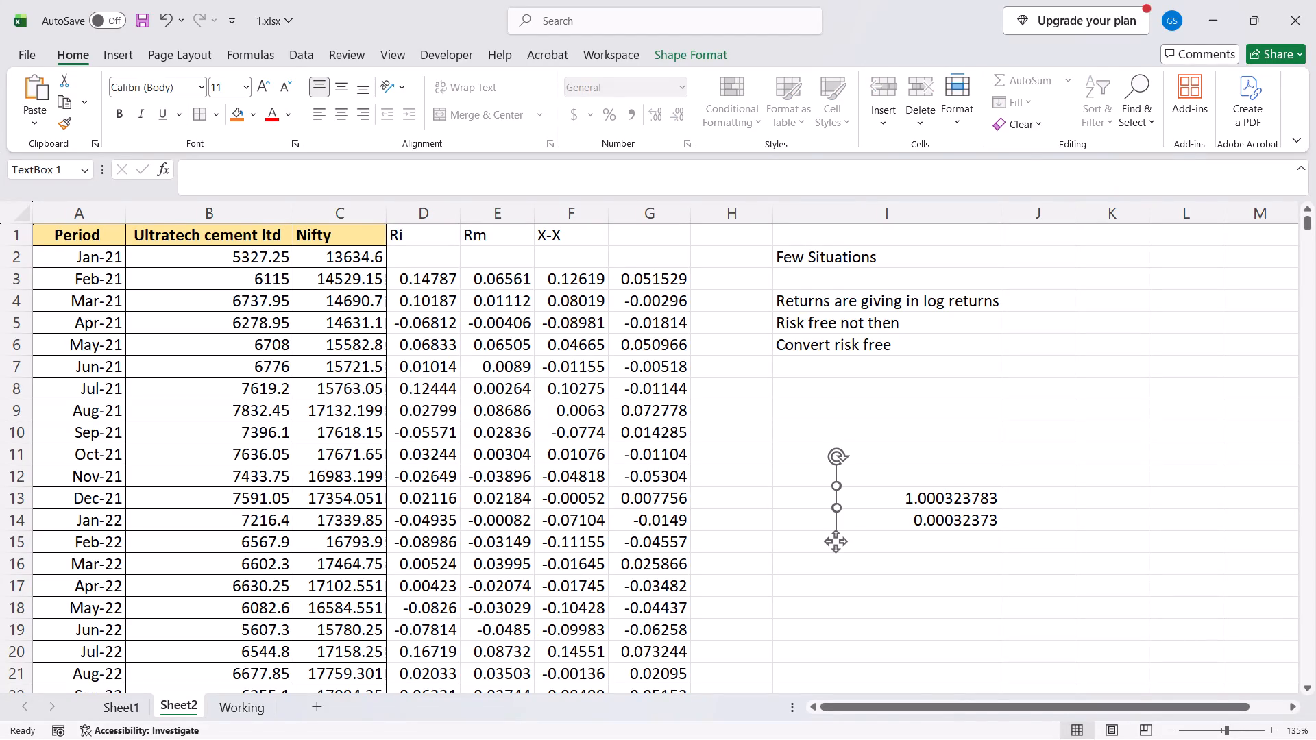
{"action": "key", "text": "Delete"}
Recheck the risk-free conversion cells I14 and I13, and inspect cell G10 and the Apr-21 Nifty price on Sheet2.
{"action": "left_click", "coordinate": [857, 512]}
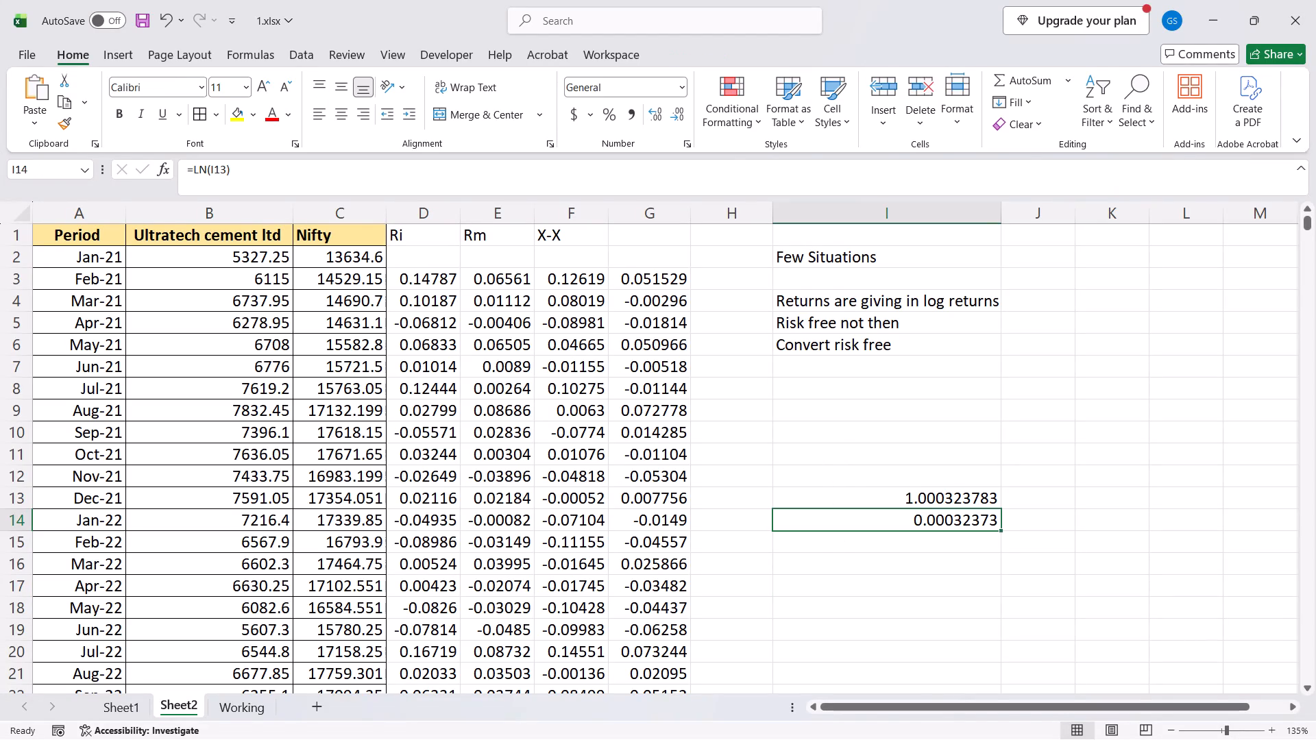
{"action": "left_click", "coordinate": [850, 504]}
{"action": "left_click", "coordinate": [709, 521]}
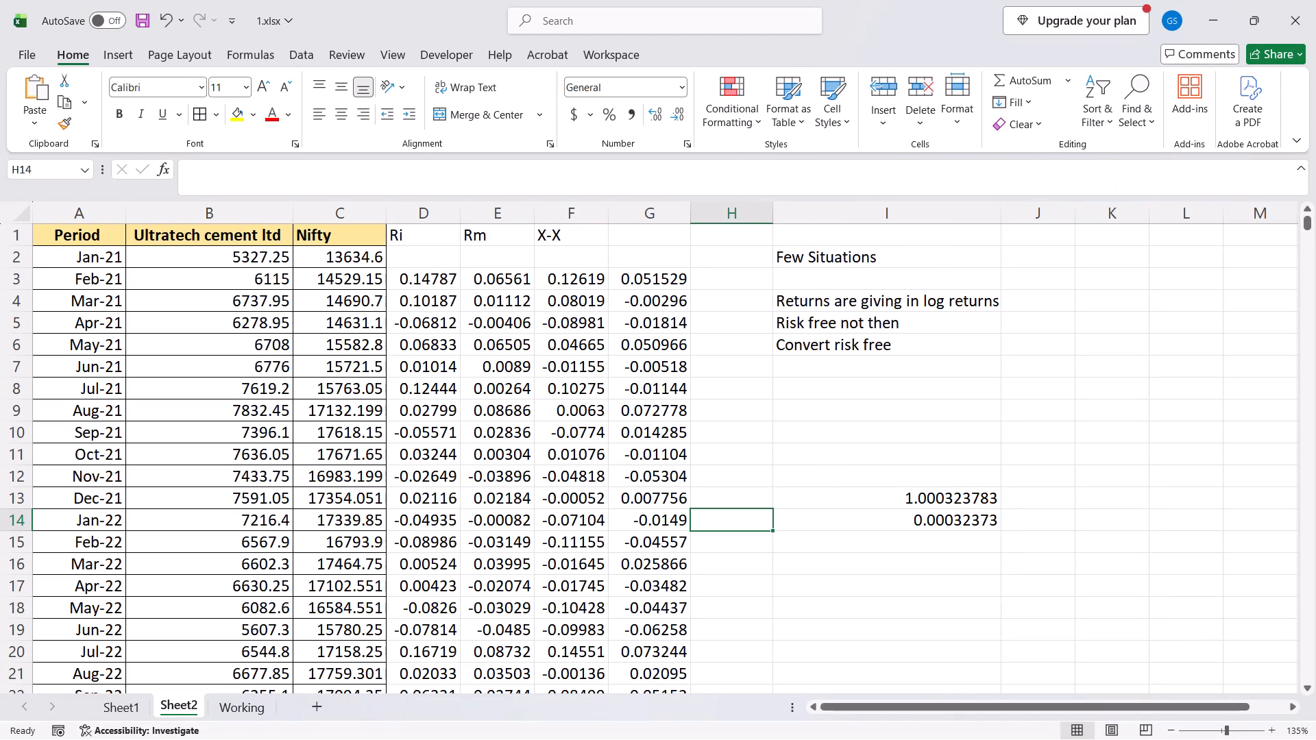
{"action": "left_click", "coordinate": [635, 431]}
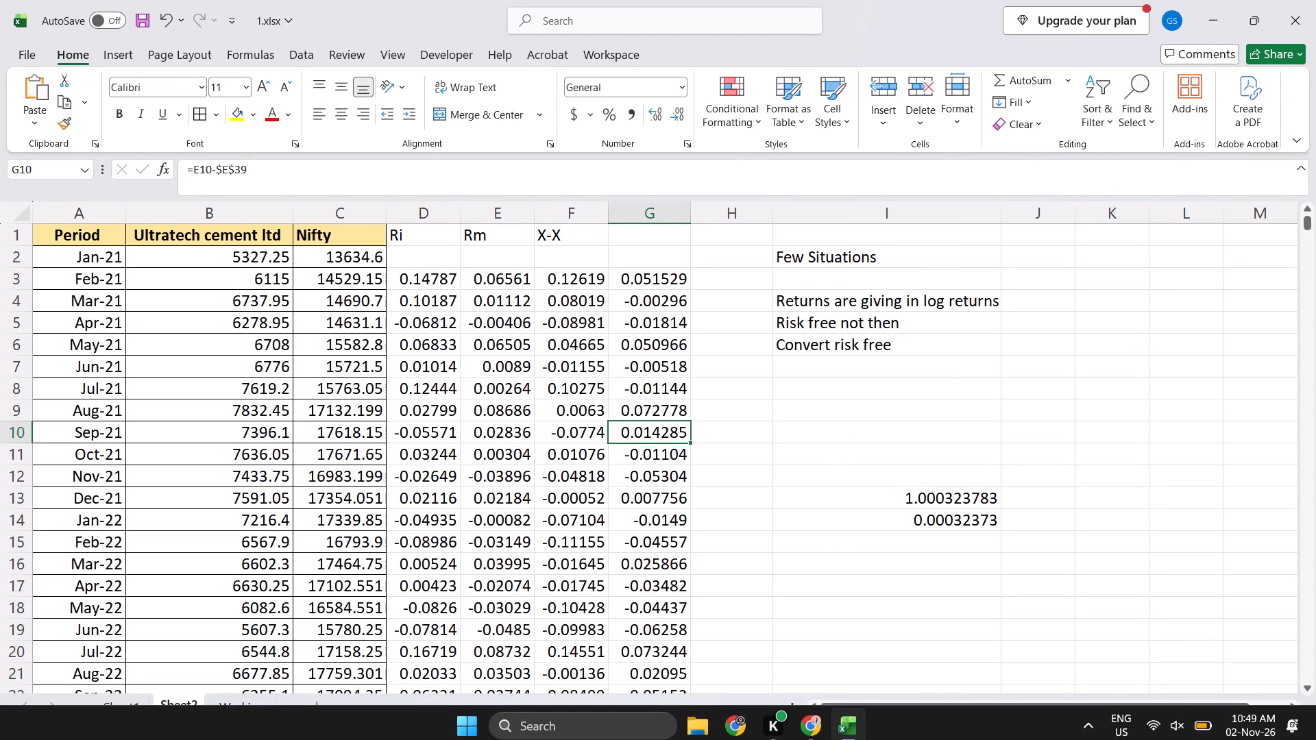
{"action": "left_click", "coordinate": [305, 332]}
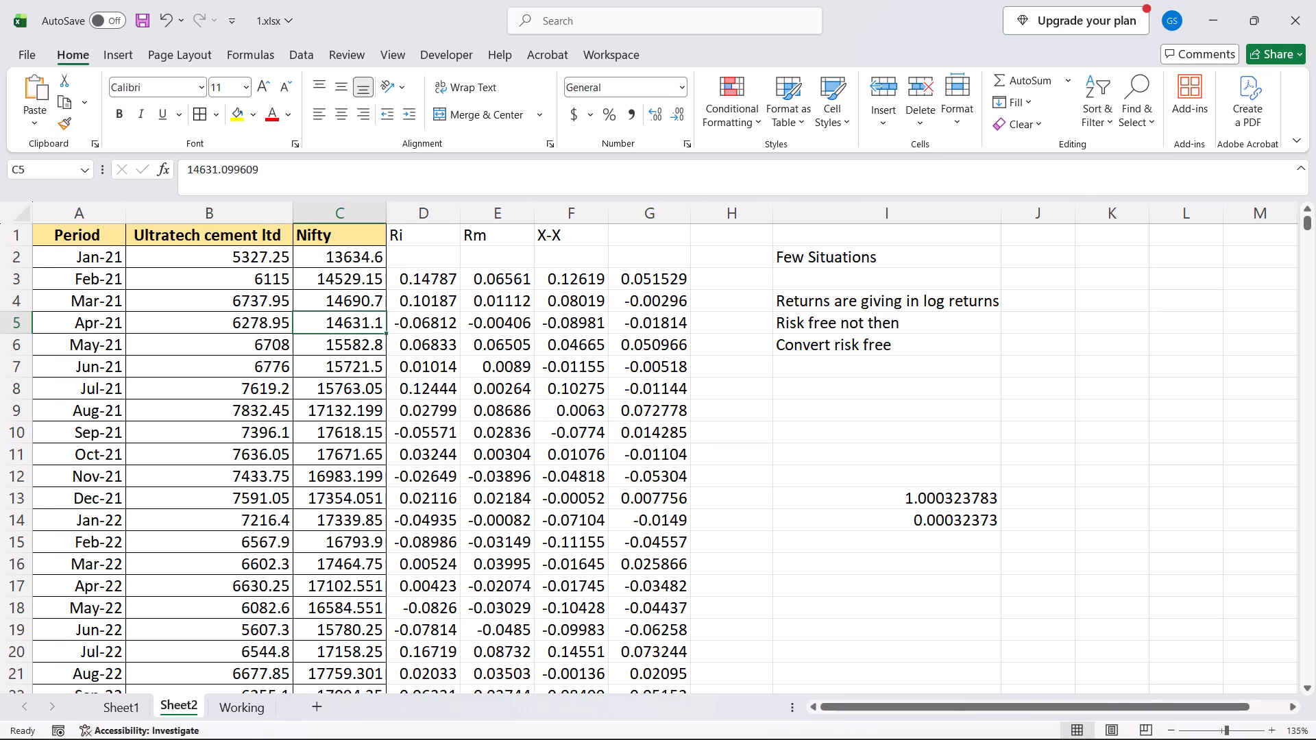
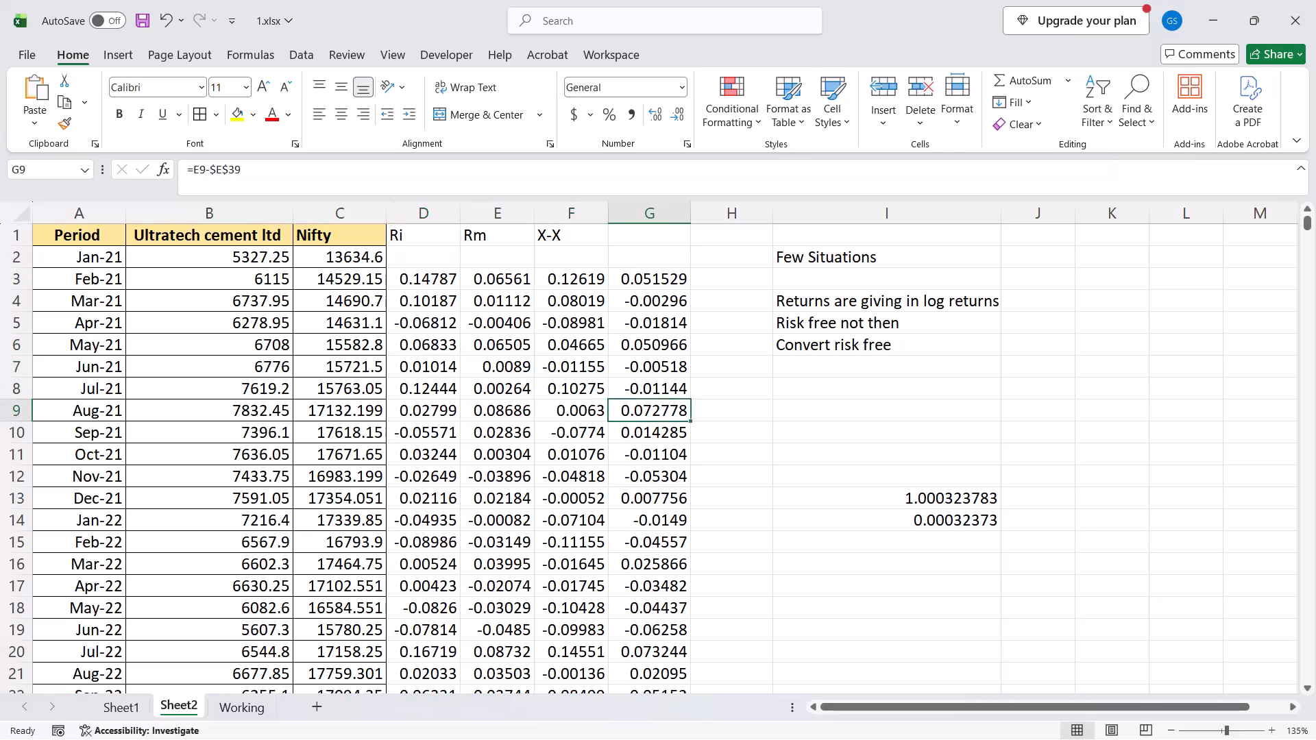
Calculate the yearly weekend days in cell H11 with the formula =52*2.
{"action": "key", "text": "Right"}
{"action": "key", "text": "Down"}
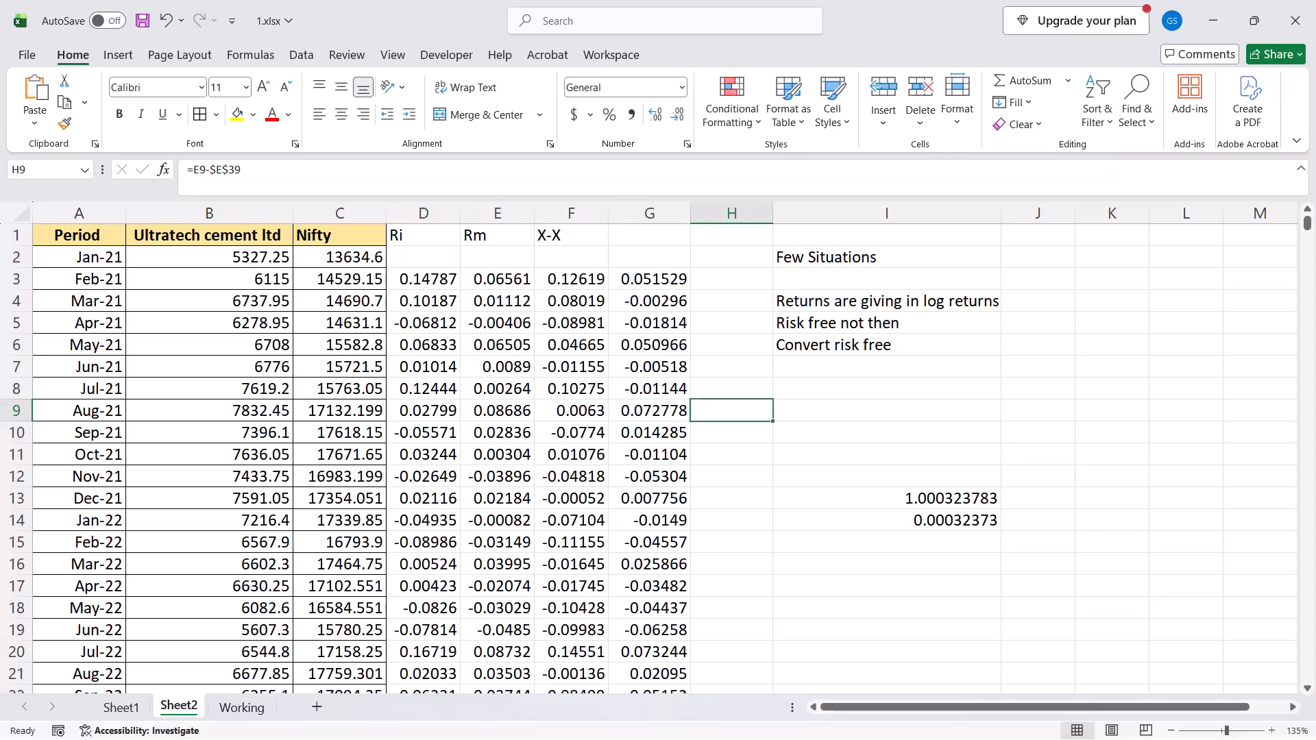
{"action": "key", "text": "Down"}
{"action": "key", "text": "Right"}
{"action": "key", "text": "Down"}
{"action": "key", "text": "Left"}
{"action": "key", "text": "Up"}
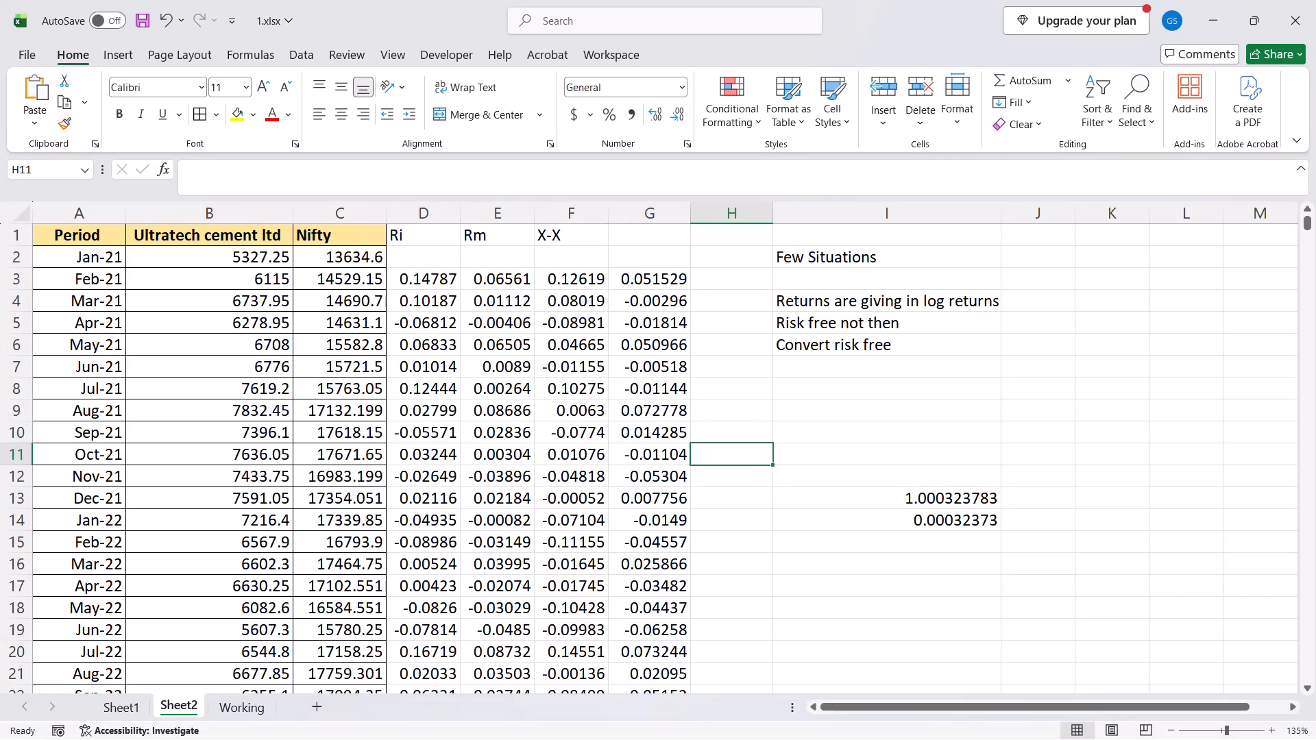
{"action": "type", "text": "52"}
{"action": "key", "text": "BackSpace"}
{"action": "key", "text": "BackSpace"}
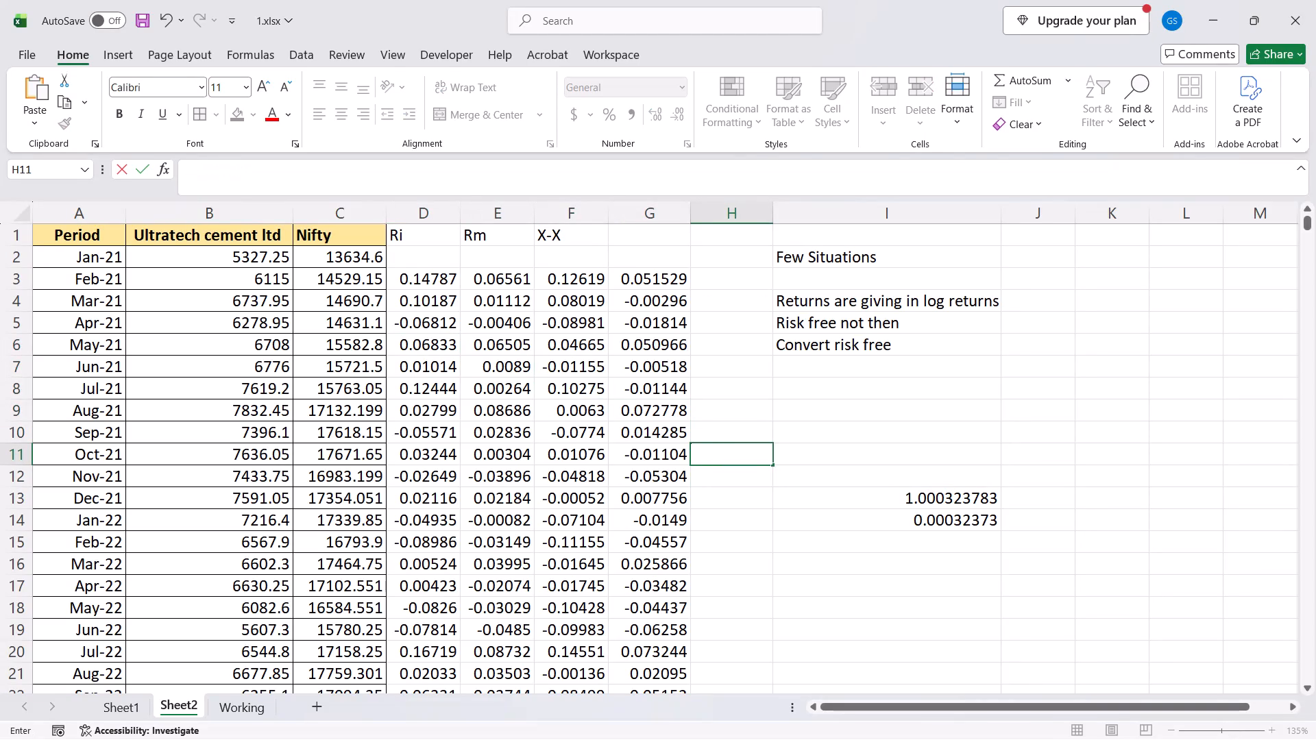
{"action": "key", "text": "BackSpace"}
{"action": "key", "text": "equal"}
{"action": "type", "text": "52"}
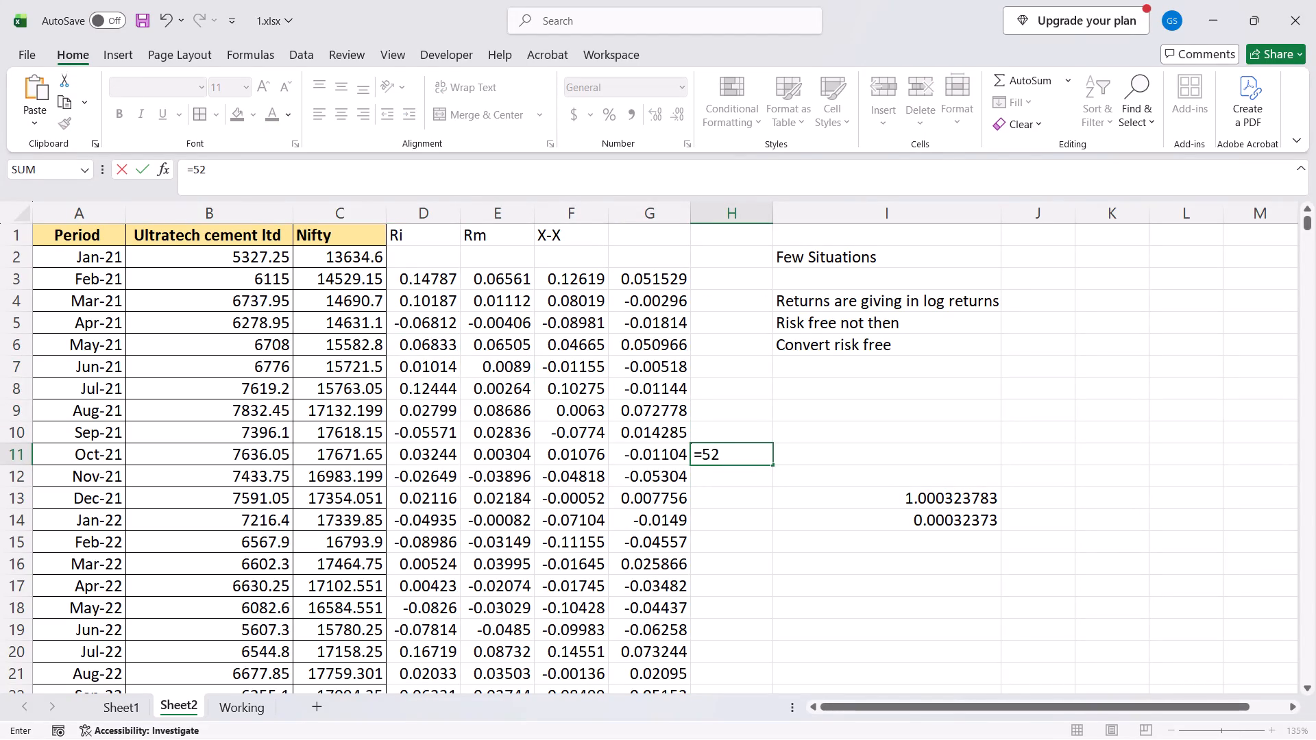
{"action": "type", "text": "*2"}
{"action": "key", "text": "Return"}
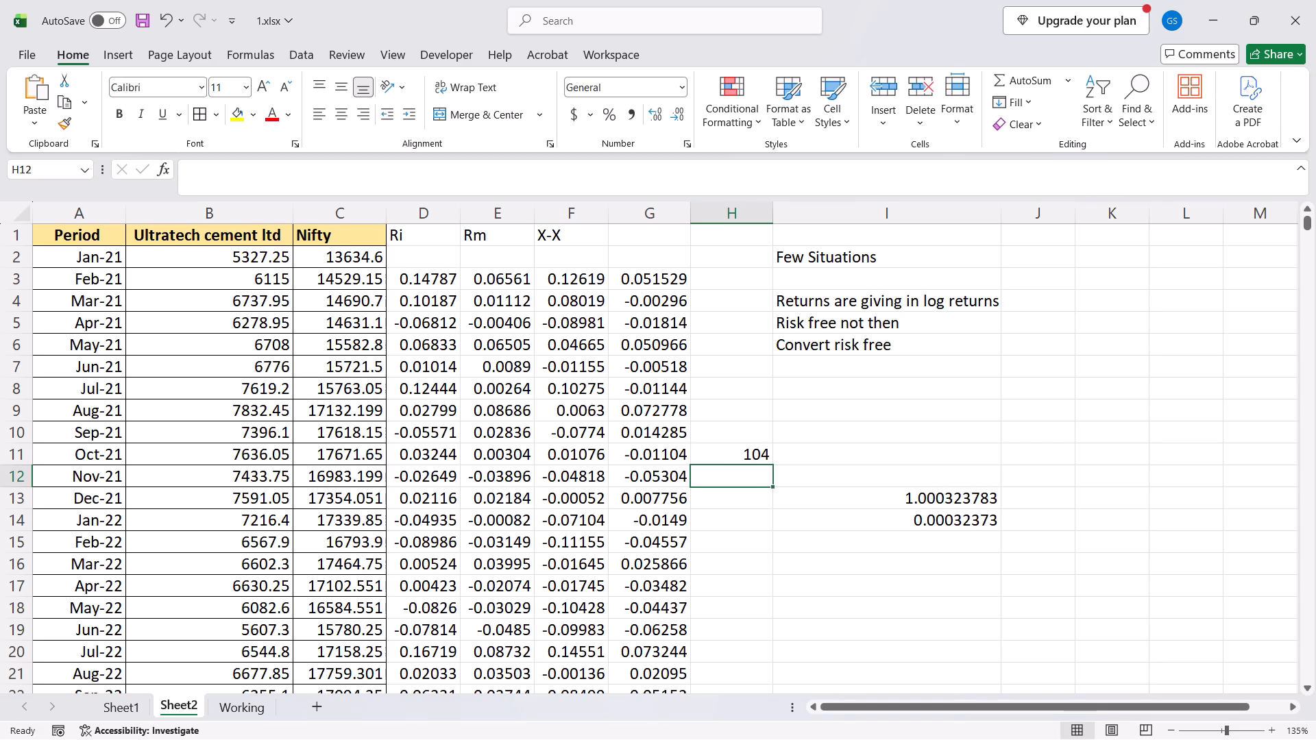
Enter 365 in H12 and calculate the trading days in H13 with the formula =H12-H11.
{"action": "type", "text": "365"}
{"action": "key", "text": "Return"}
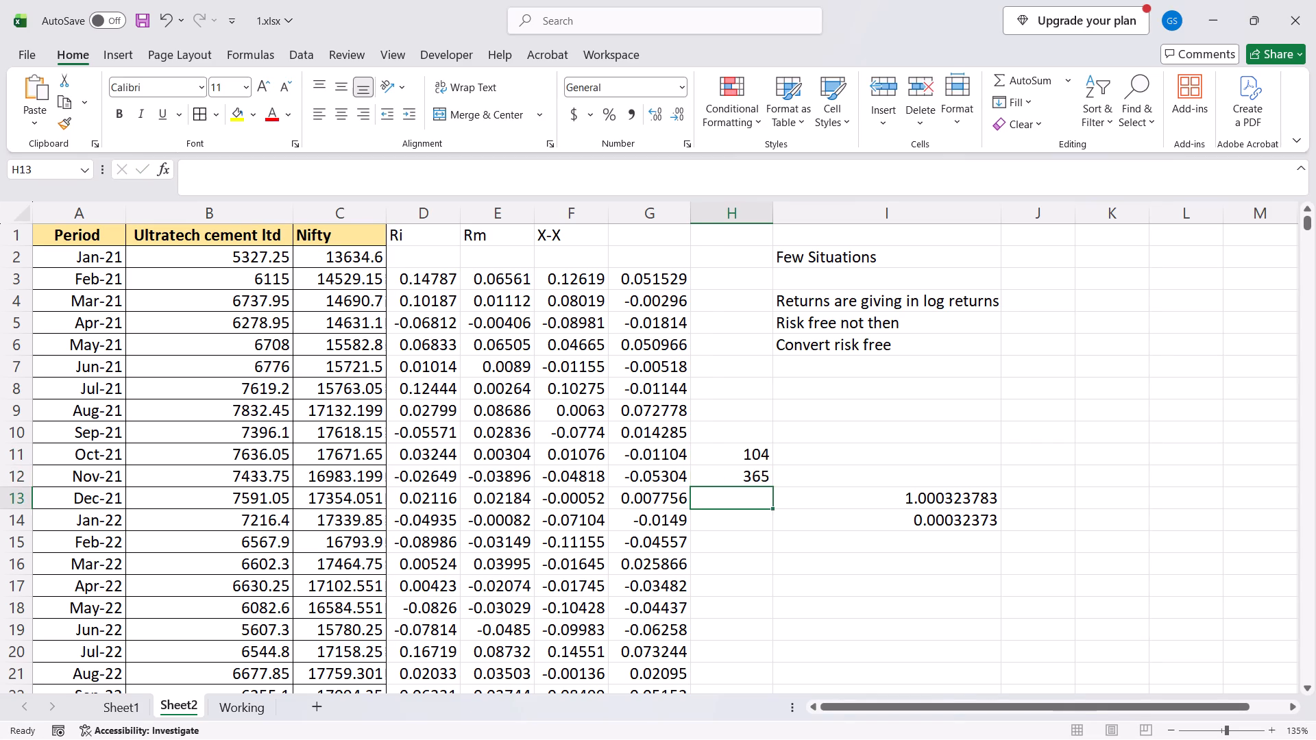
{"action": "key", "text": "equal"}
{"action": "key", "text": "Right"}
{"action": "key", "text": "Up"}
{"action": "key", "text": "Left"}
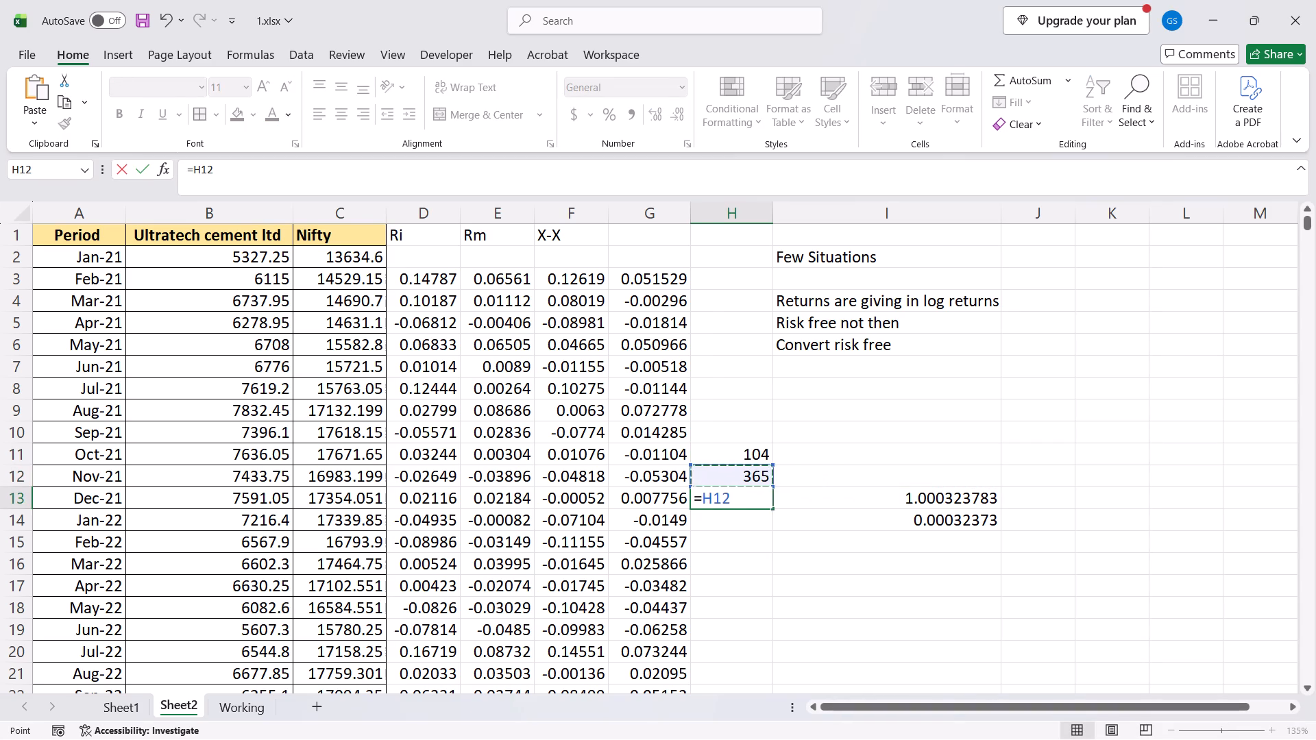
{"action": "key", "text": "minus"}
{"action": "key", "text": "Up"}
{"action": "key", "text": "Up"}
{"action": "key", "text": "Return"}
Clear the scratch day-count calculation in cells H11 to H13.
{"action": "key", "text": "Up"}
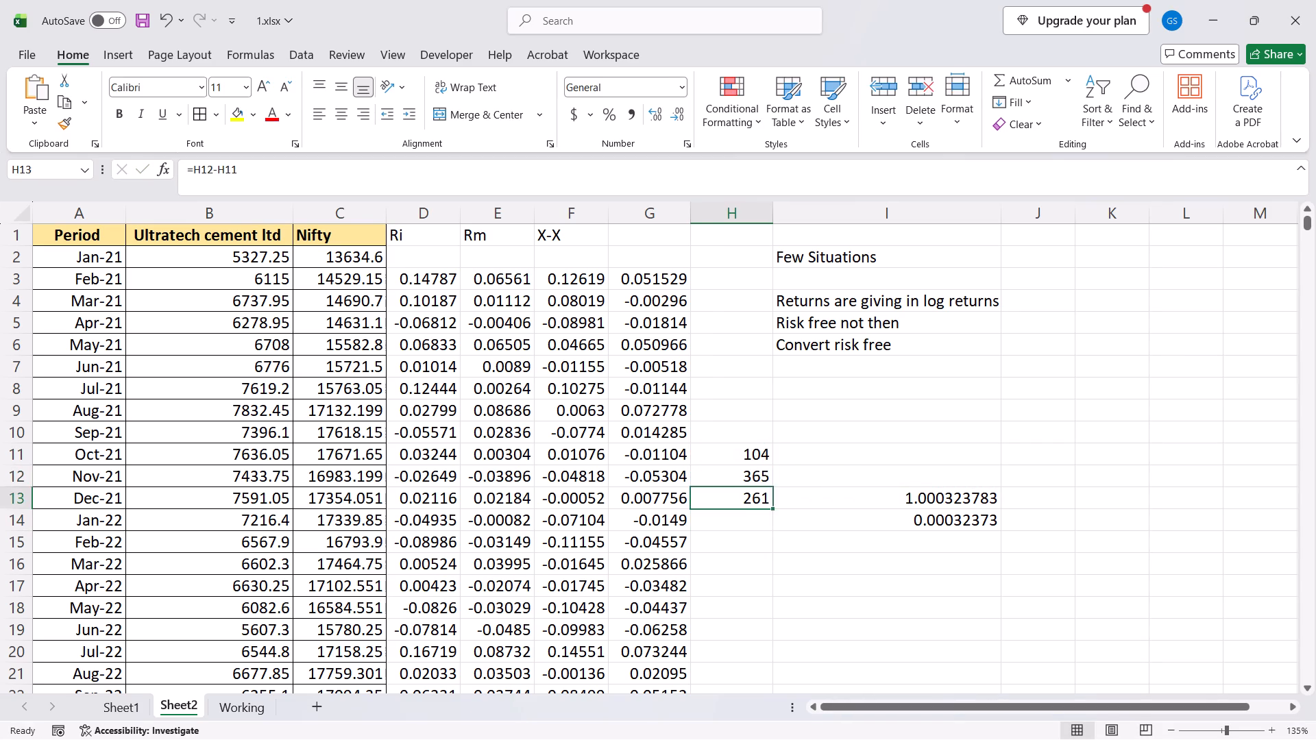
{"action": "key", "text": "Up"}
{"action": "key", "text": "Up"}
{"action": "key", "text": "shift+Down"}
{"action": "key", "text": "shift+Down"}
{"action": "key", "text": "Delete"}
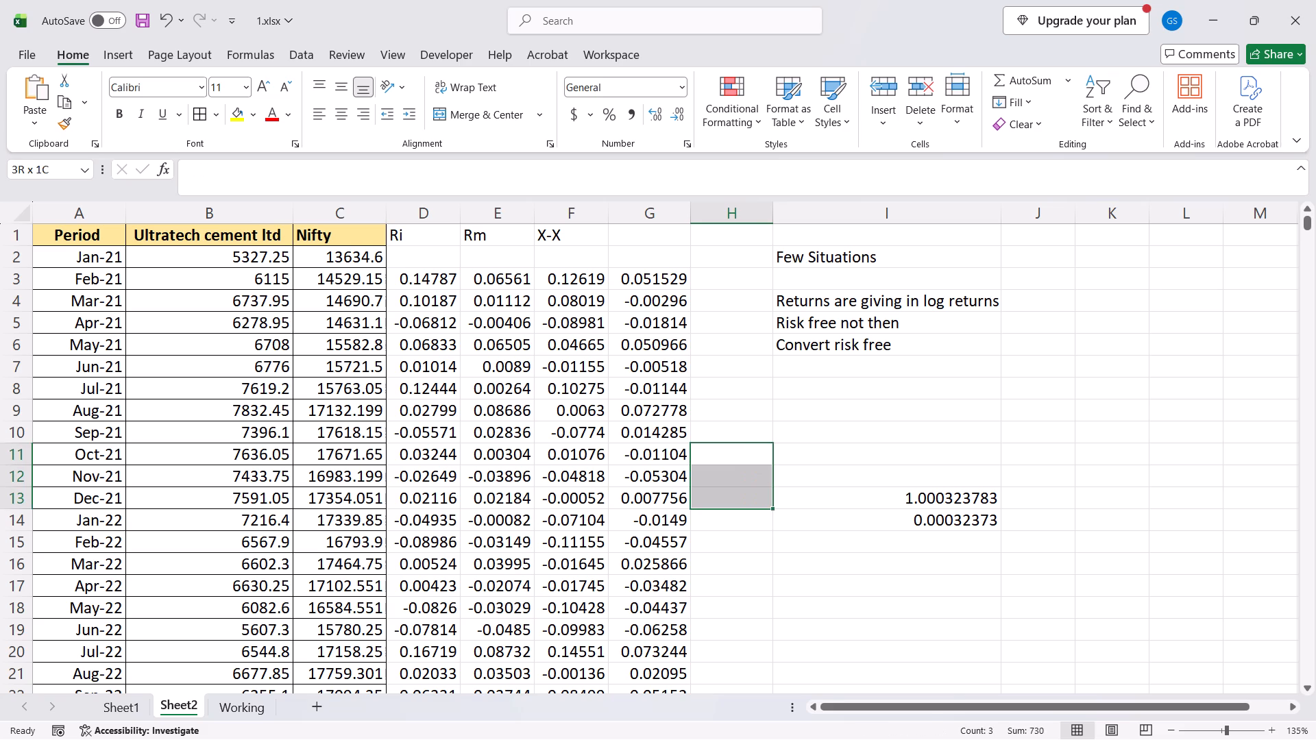
Examine the formulas of the risk-free conversion in cells I13 and I14.
{"action": "key", "text": "Right"}
{"action": "key", "text": "Down"}
{"action": "key", "text": "Down"}
{"action": "key", "text": "Right"}
{"action": "key", "text": "Left"}
{"action": "key", "text": "F2"}
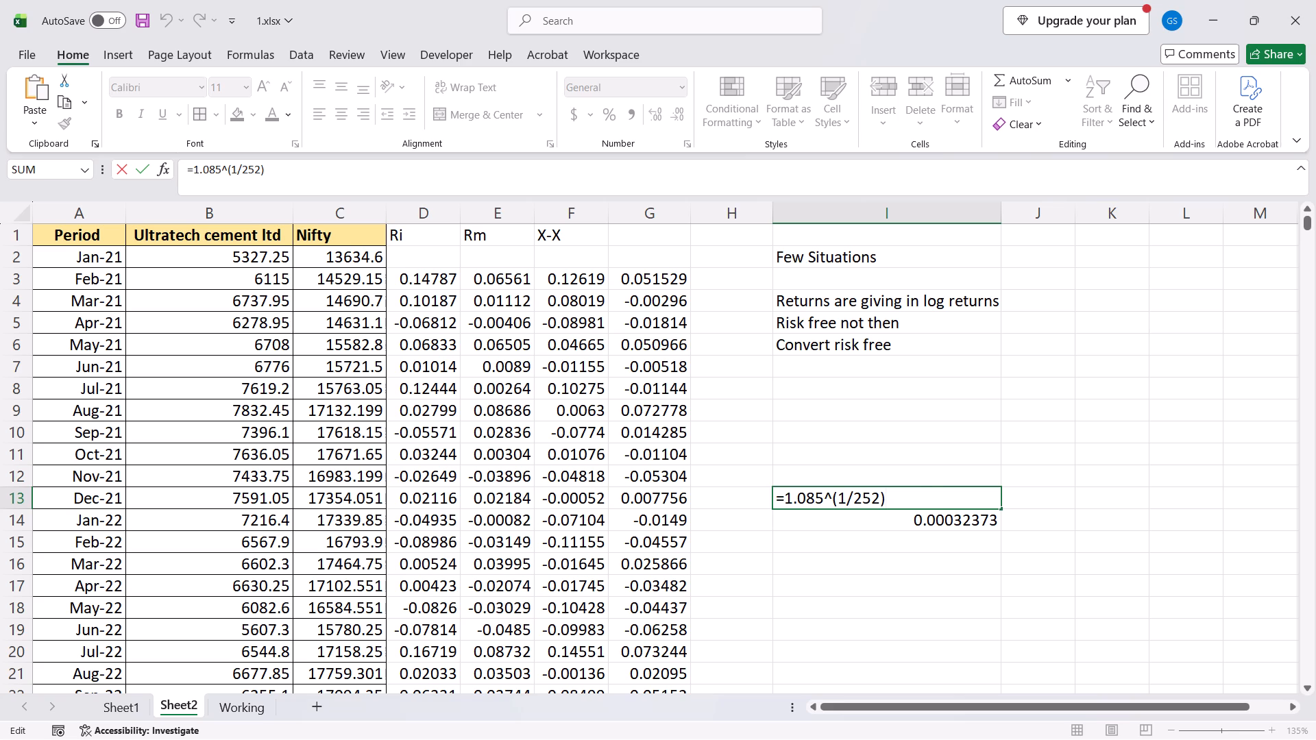
{"action": "key", "text": "Escape"}
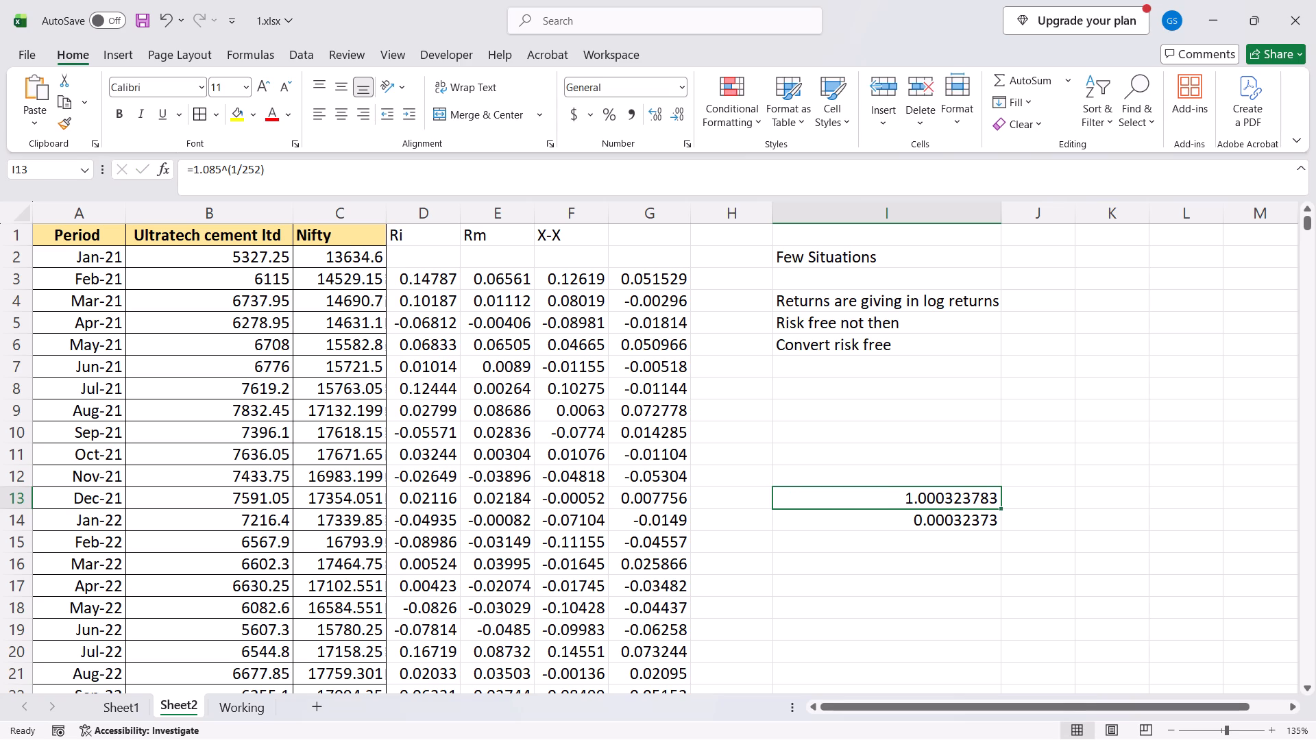
{"action": "key", "text": "Down"}
{"action": "key", "text": "F2"}
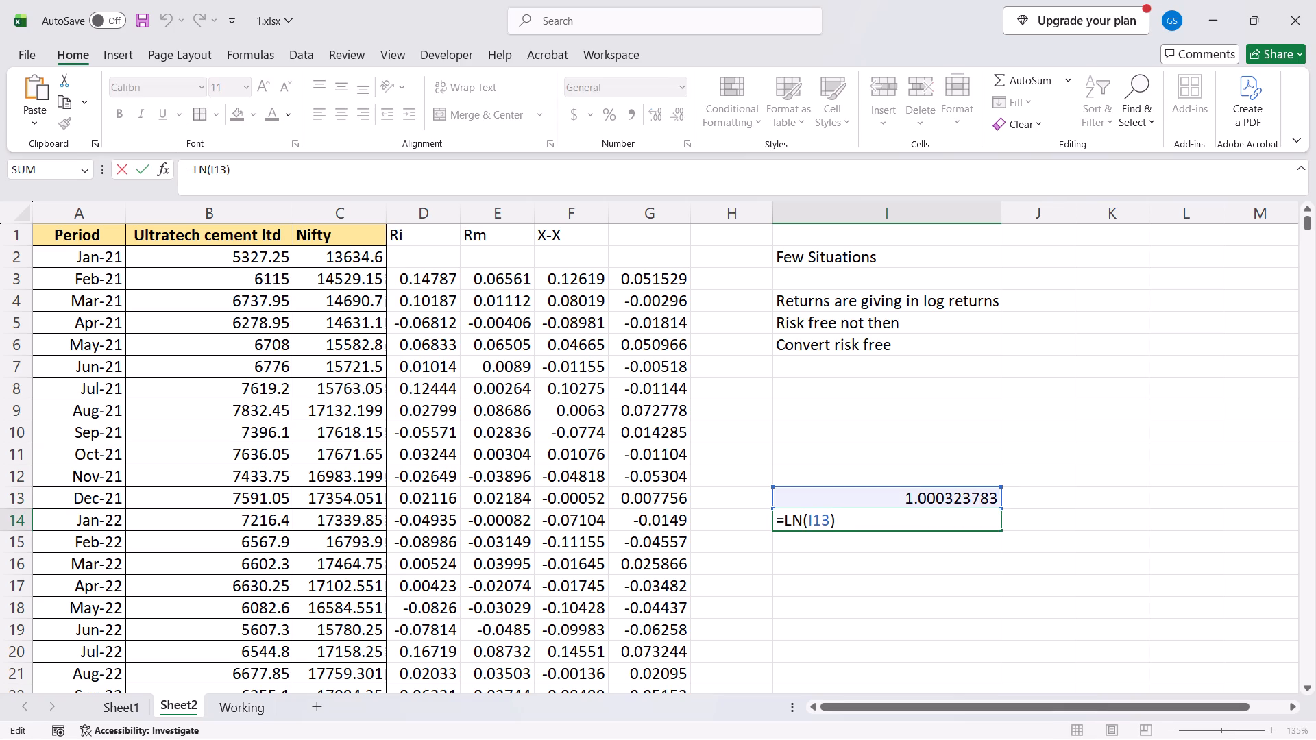
{"action": "key", "text": "Escape"}
{"action": "key", "text": "Up"}
{"action": "key", "text": "Down"}
{"action": "key", "text": "Up"}
{"action": "key", "text": "Down"}
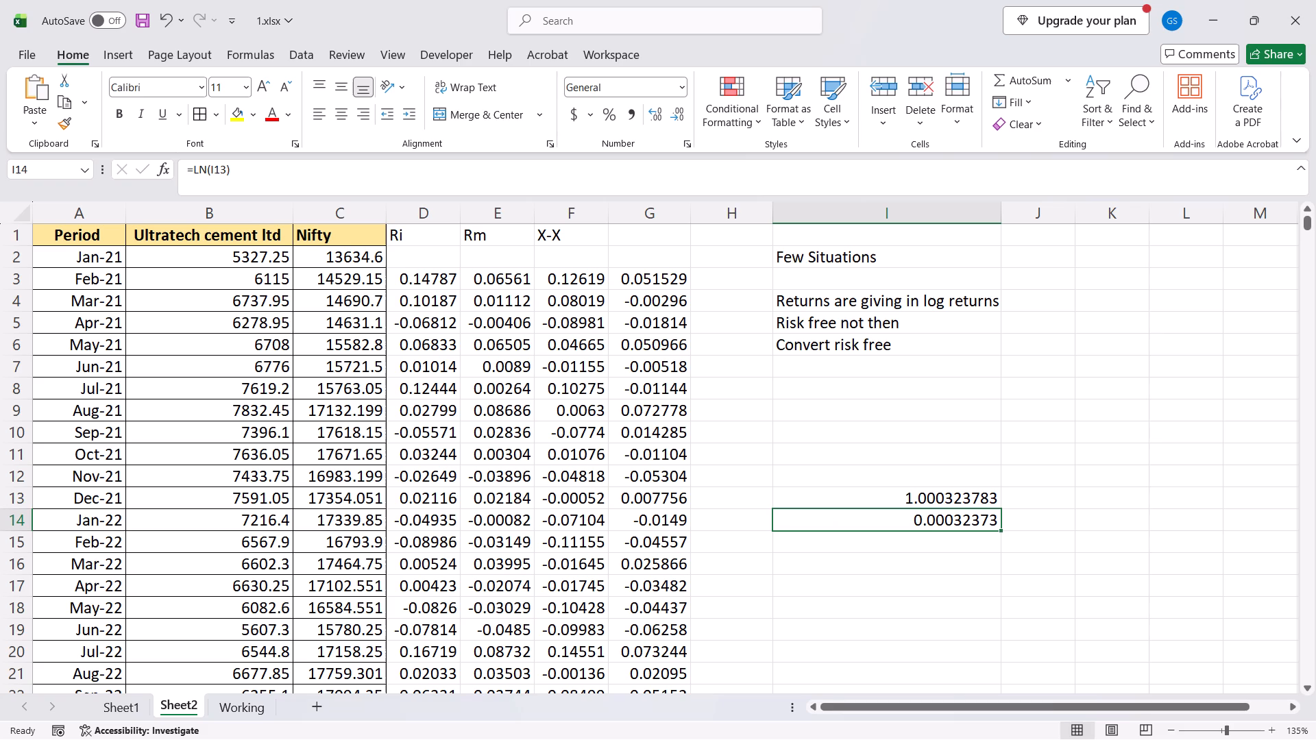
Label cell J13, beside the daily rate, "Daily RF return" in bold.
{"action": "key", "text": "Left"}
{"action": "key", "text": "Up"}
{"action": "key", "text": "Right"}
{"action": "key", "text": "Right"}
{"action": "key", "text": "Down"}
{"action": "key", "text": "Up"}
{"action": "key", "text": "F2"}
{"action": "key", "text": "Escape"}
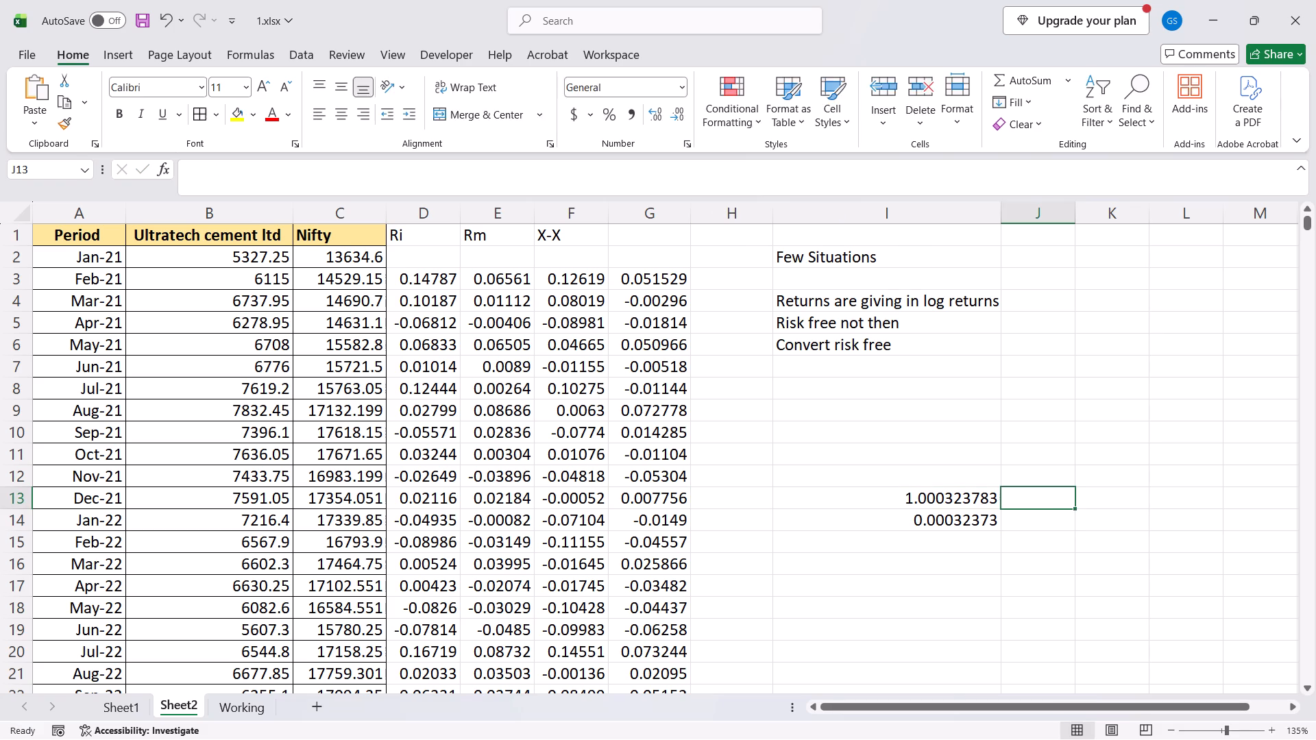
{"action": "key", "text": "F2"}
{"action": "key", "text": "Escape"}
{"action": "key", "text": "F2"}
{"action": "type", "text": "Daily RF"}
{"action": "key", "text": "space"}
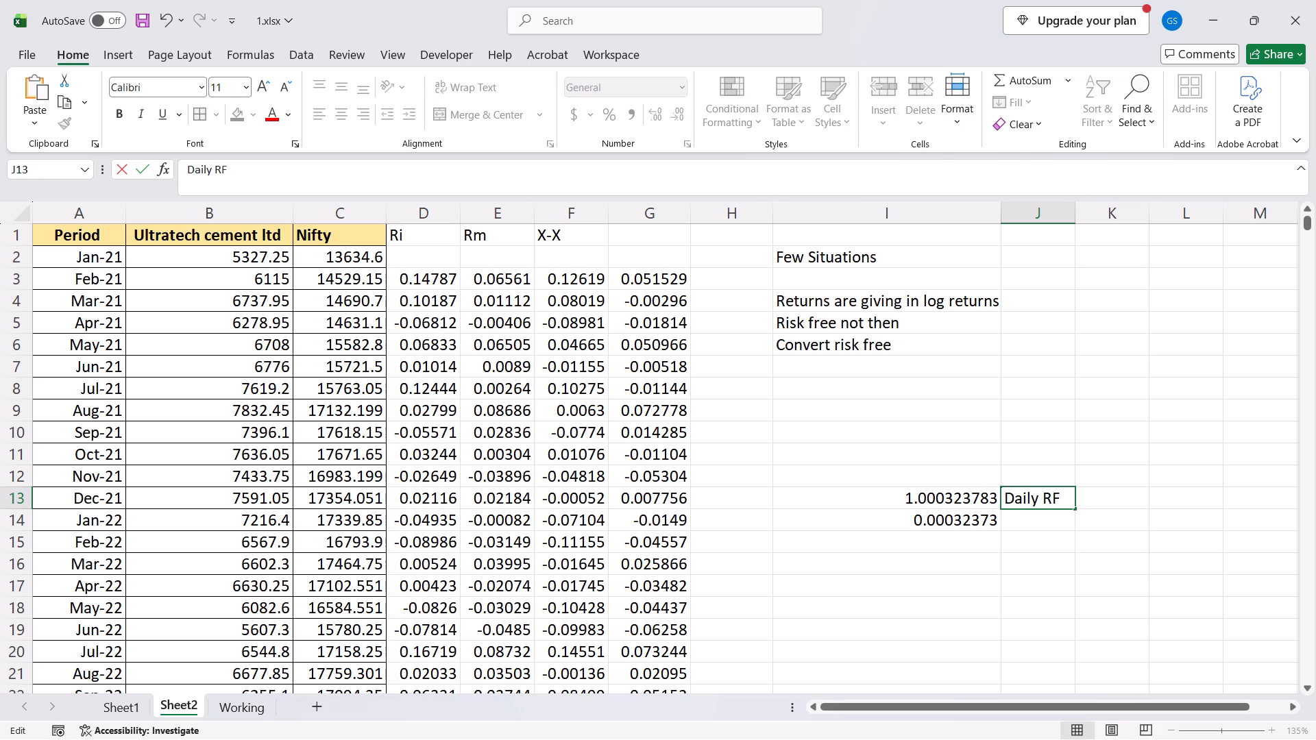
{"action": "type", "text": "return"}
{"action": "key", "text": "Return"}
{"action": "key", "text": "Up"}
{"action": "key", "text": "ctrl+b"}
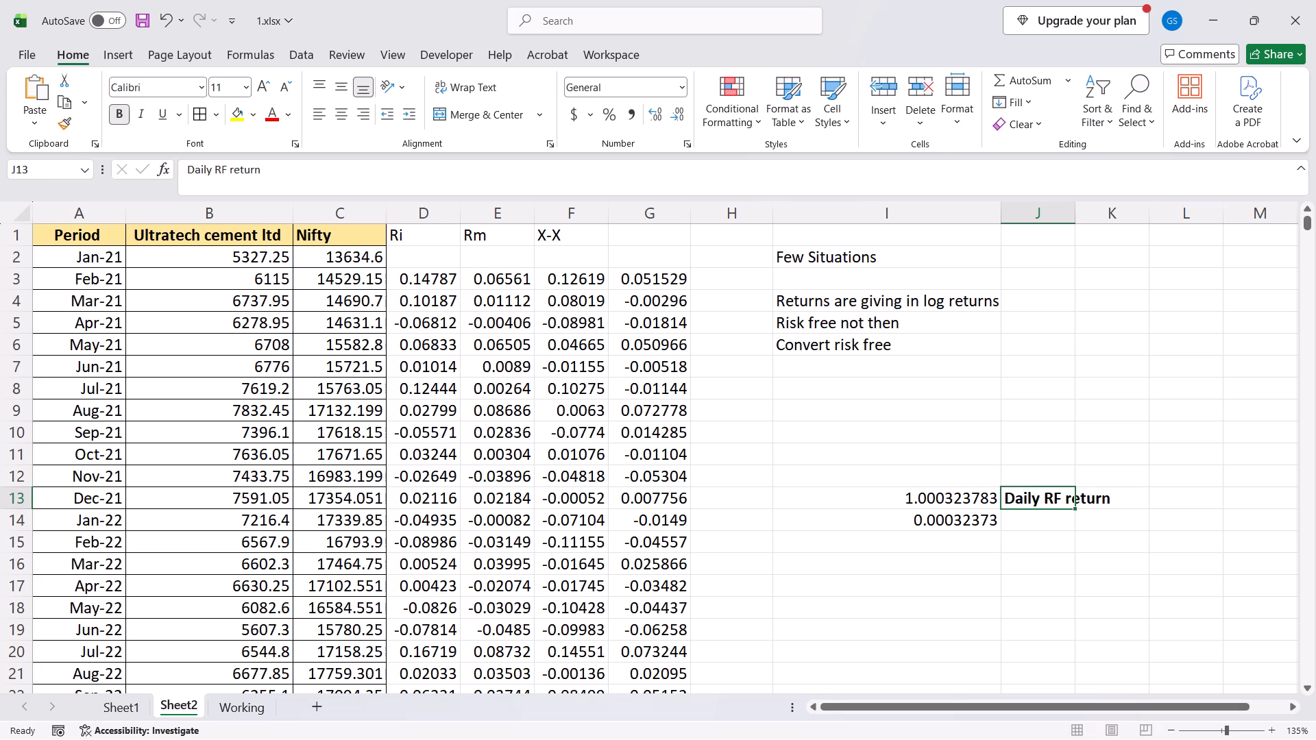
Change the label in J13 to "Daily RF rate".
{"action": "key", "text": "Up"}
{"action": "key", "text": "Left"}
{"action": "key", "text": "Right"}
{"action": "key", "text": "Left"}
{"action": "key", "text": "Right"}
{"action": "key", "text": "Down"}
{"action": "key", "text": "F2"}
{"action": "key", "text": "BackSpace"}
{"action": "key", "text": "BackSpace"}
{"action": "key", "text": "BackSpace"}
{"action": "key", "text": "BackSpace"}
{"action": "key", "text": "BackSpace"}
{"action": "type", "text": "ate"}
{"action": "key", "text": "Return"}
Enter the annual risk-free rate of 8.5% in cell I12, above the daily rate.
{"action": "key", "text": "Up"}
{"action": "key", "text": "Left"}
{"action": "key", "text": "Left"}
{"action": "key", "text": "Up"}
{"action": "key", "text": "Right"}
{"action": "key", "text": "Right"}
{"action": "key", "text": "Right"}
{"action": "key", "text": "Left"}
{"action": "key", "text": "Left"}
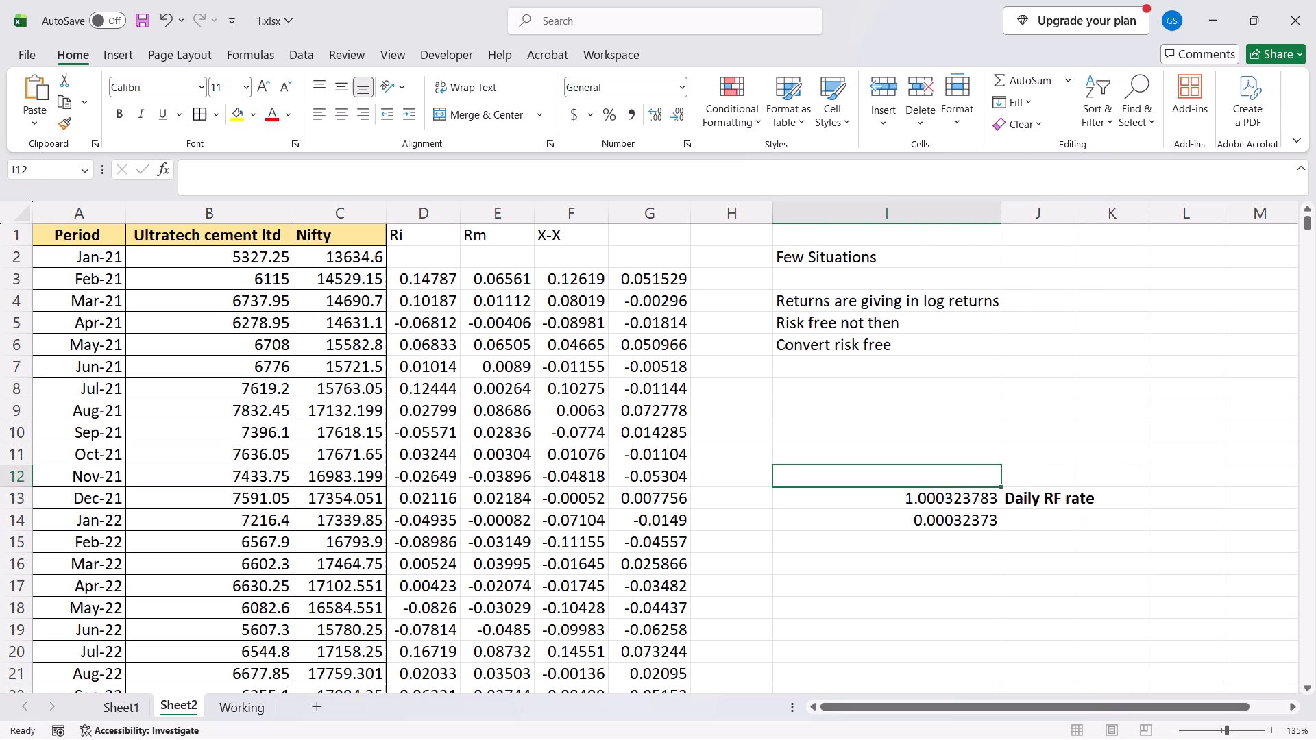
{"action": "type", "text": "8.5%"}
{"action": "key", "text": "Return"}
Label cell J12 "Annual RF rate" in bold.
{"action": "key", "text": "Up"}
{"action": "key", "text": "Right"}
{"action": "type", "text": "Amn"}
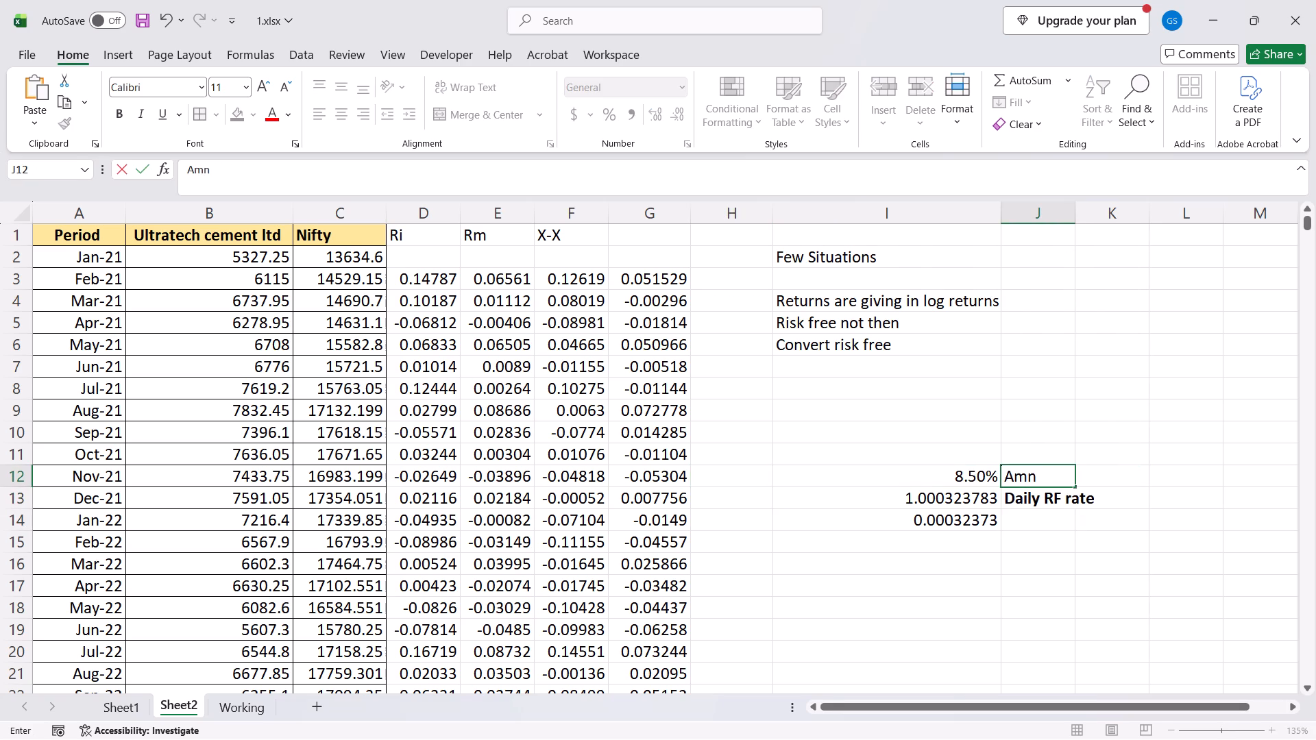
{"action": "key", "text": "BackSpace"}
{"action": "key", "text": "BackSpace"}
{"action": "type", "text": "nnual RF rate"}
{"action": "key", "text": "Return"}
{"action": "key", "text": "Up"}
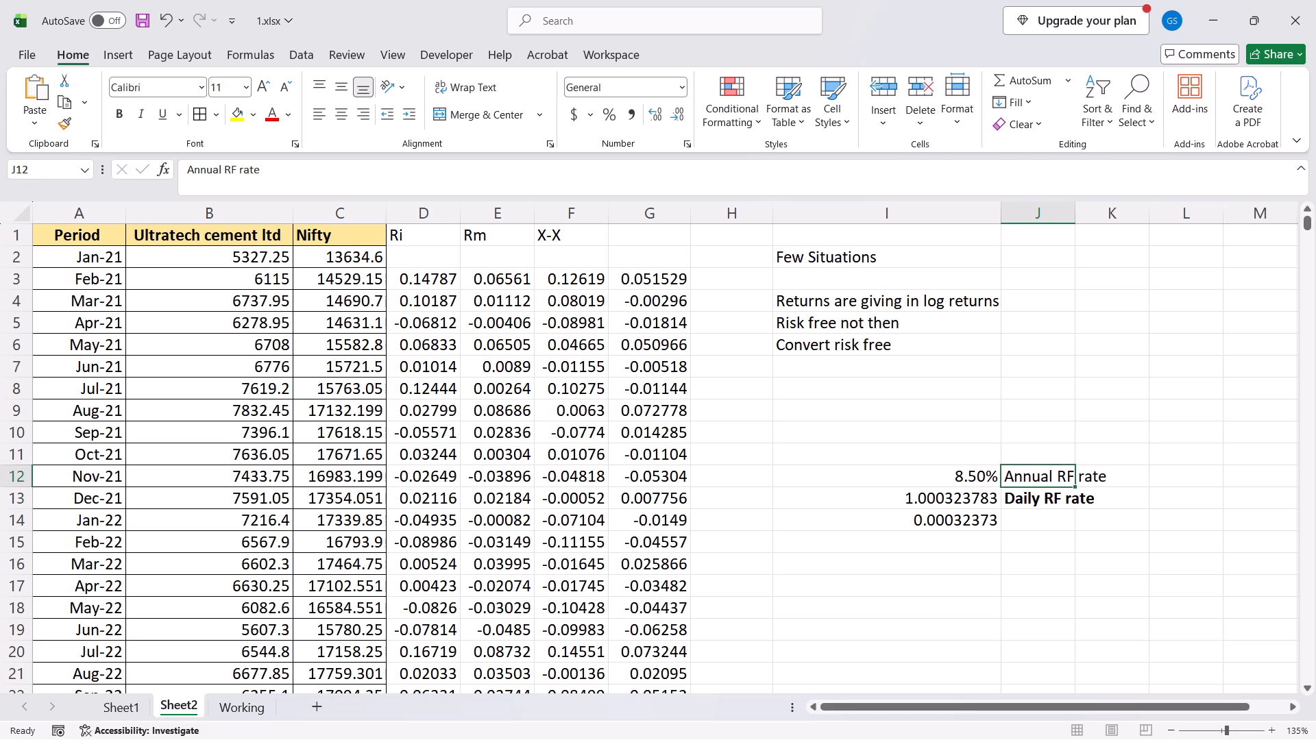
{"action": "key", "text": "ctrl+b"}
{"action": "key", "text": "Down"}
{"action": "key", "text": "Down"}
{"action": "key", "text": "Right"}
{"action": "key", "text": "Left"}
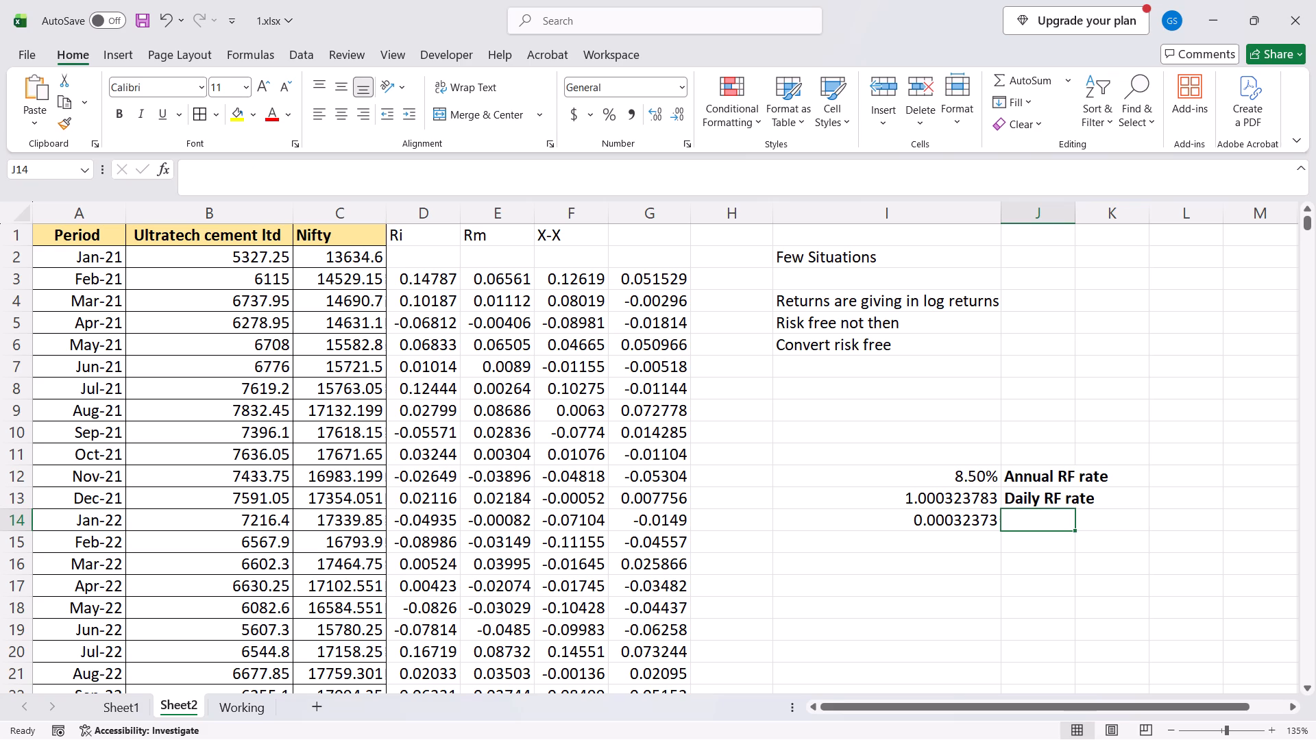
Replace the header text in cell F1 with a single X.
{"action": "left_click", "coordinate": [557, 234]}
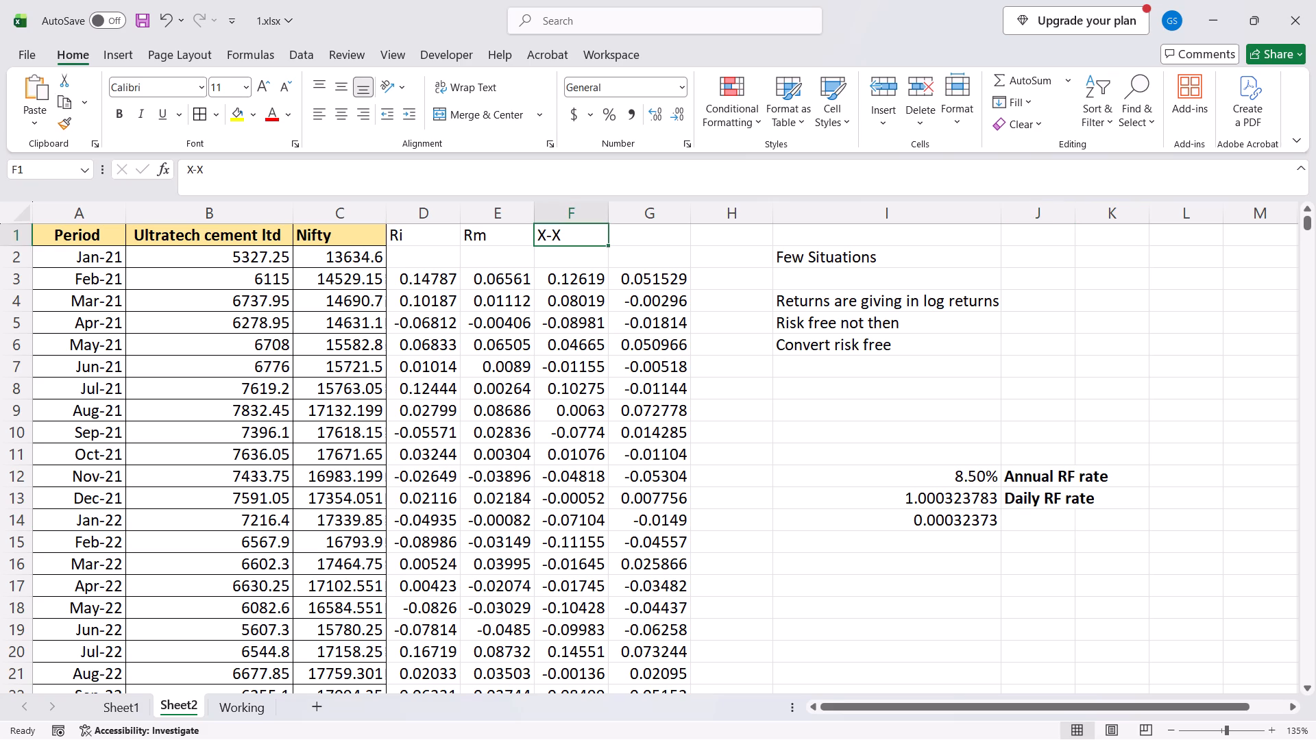
{"action": "key", "text": "Delete"}
{"action": "key", "text": "F2"}
{"action": "key", "text": "shift+x"}
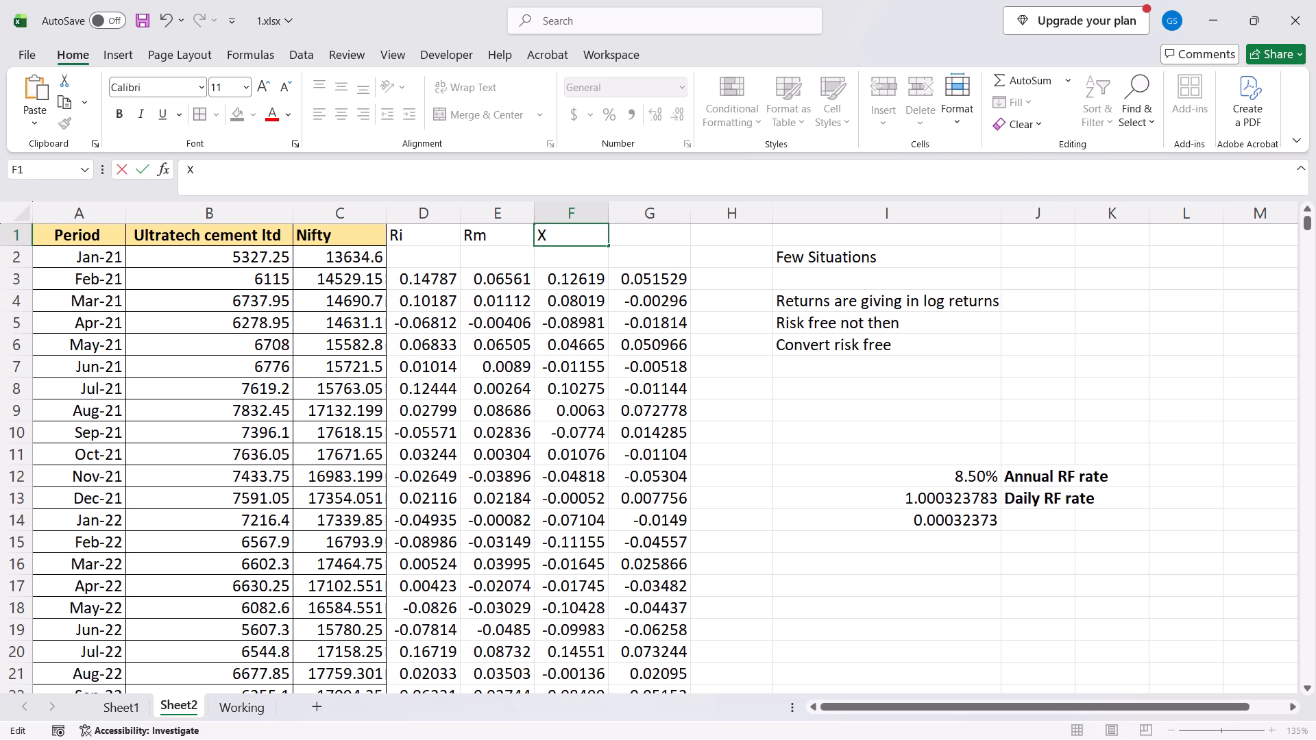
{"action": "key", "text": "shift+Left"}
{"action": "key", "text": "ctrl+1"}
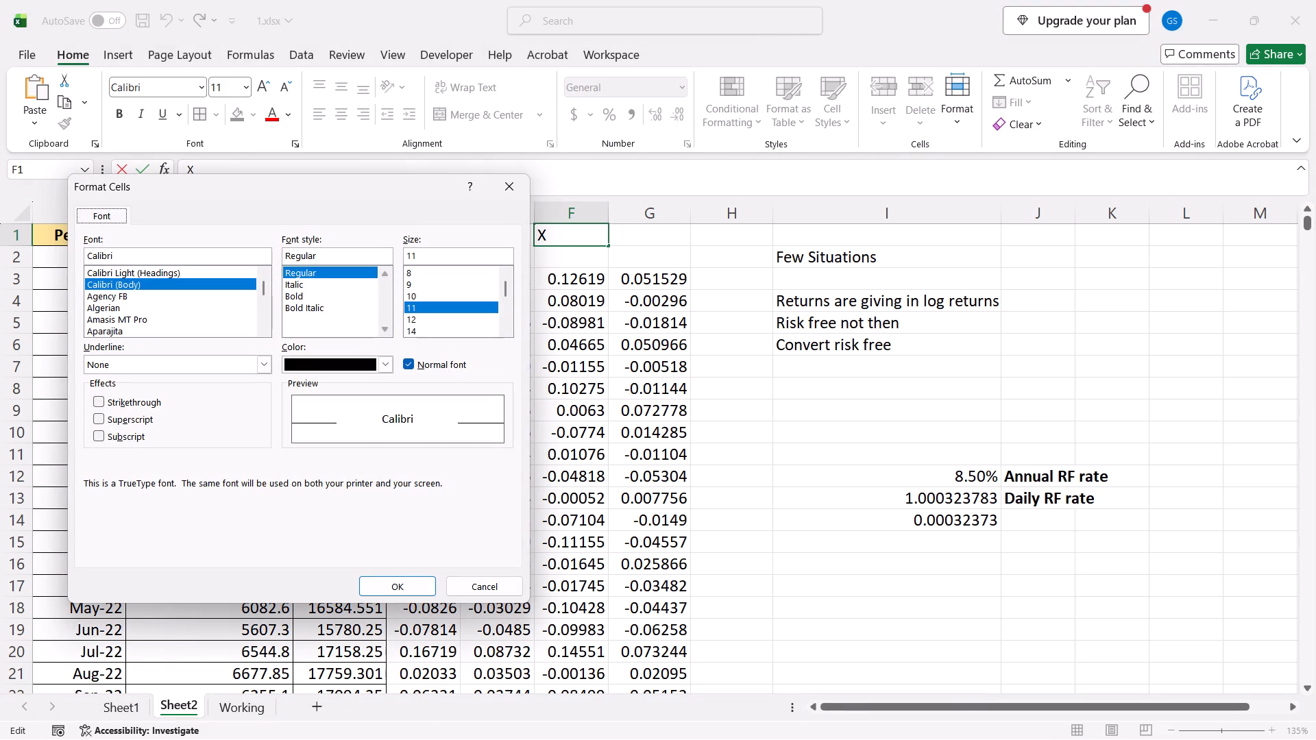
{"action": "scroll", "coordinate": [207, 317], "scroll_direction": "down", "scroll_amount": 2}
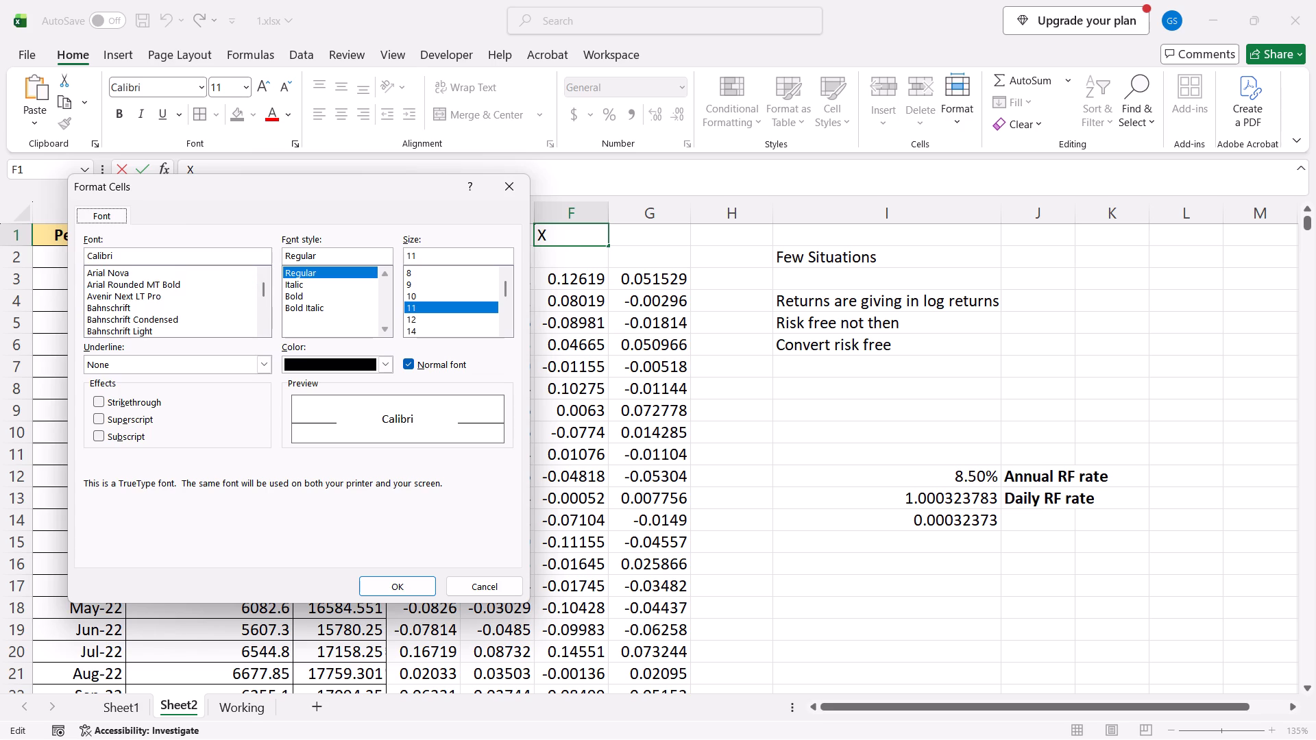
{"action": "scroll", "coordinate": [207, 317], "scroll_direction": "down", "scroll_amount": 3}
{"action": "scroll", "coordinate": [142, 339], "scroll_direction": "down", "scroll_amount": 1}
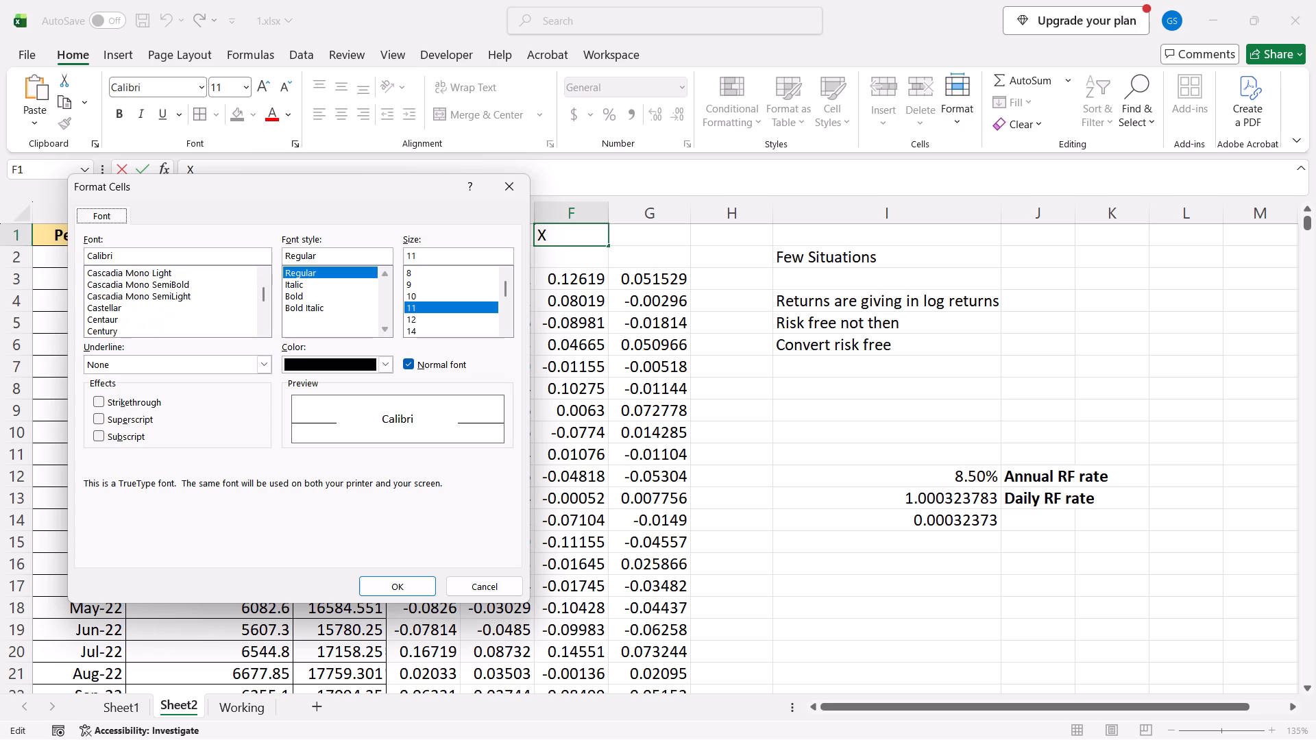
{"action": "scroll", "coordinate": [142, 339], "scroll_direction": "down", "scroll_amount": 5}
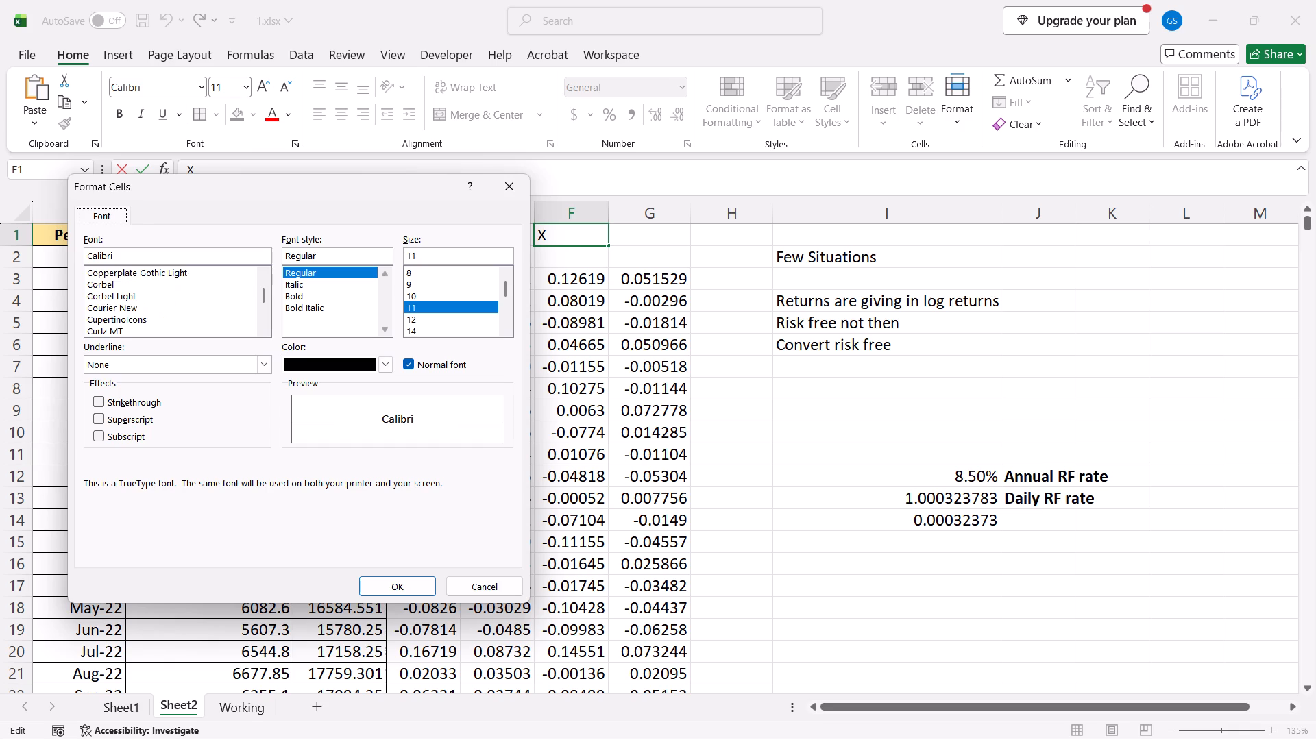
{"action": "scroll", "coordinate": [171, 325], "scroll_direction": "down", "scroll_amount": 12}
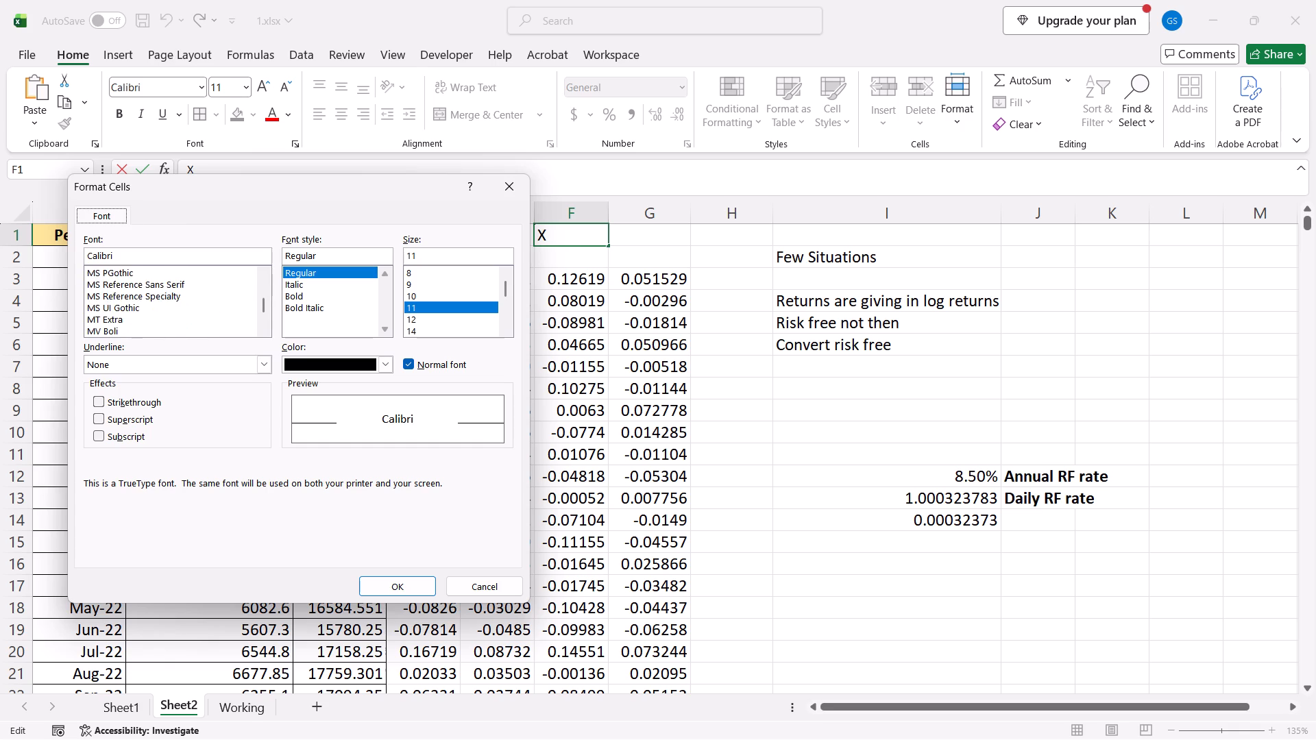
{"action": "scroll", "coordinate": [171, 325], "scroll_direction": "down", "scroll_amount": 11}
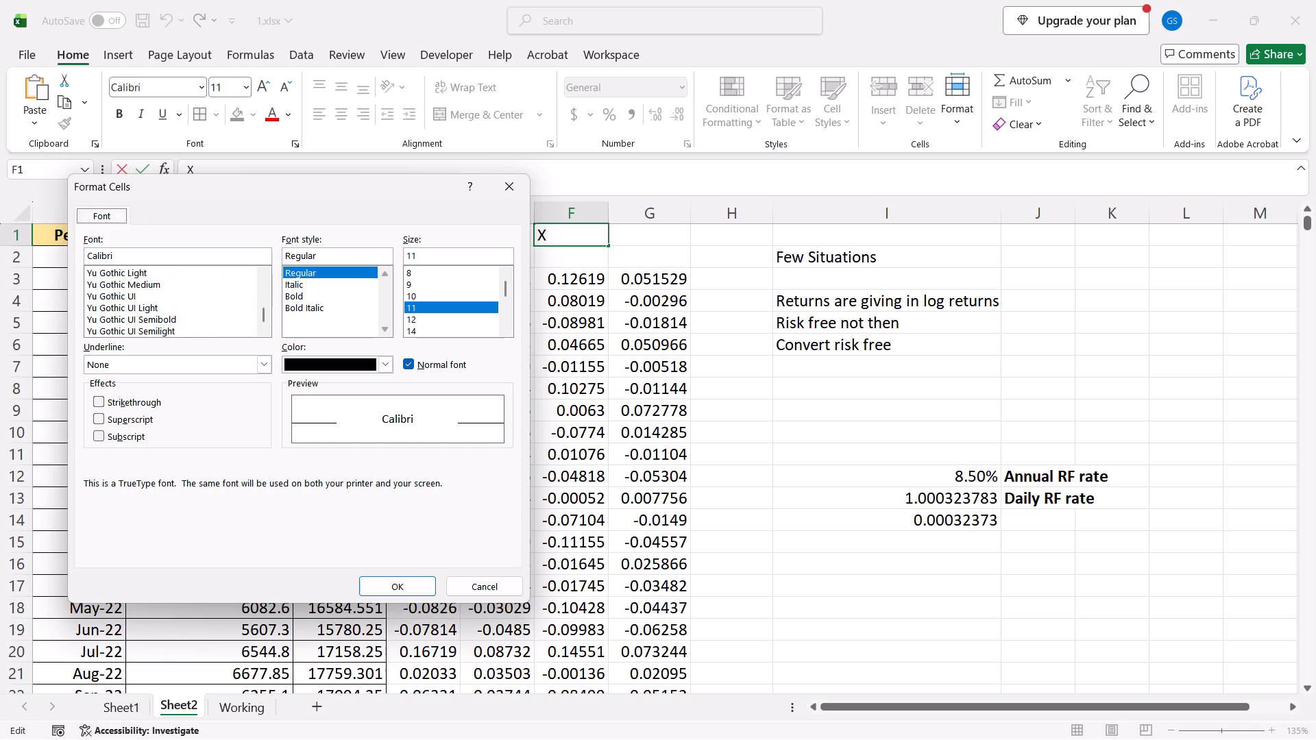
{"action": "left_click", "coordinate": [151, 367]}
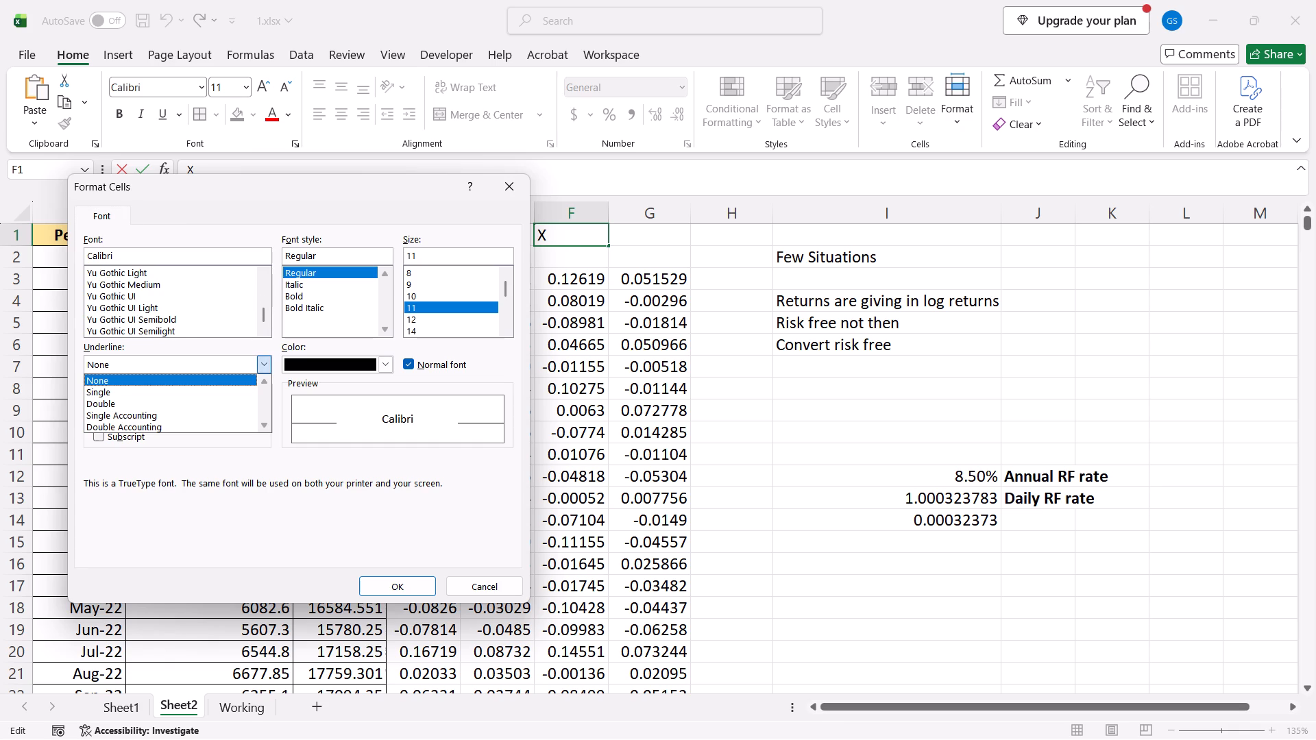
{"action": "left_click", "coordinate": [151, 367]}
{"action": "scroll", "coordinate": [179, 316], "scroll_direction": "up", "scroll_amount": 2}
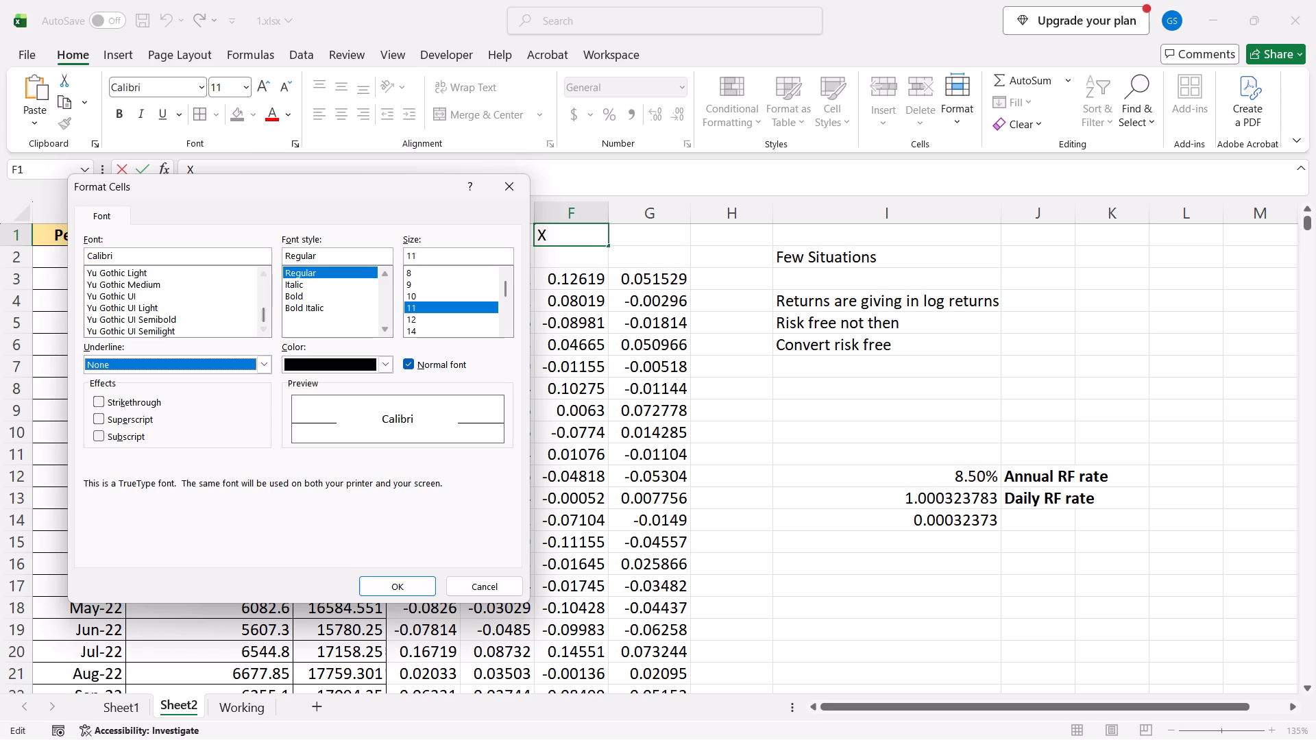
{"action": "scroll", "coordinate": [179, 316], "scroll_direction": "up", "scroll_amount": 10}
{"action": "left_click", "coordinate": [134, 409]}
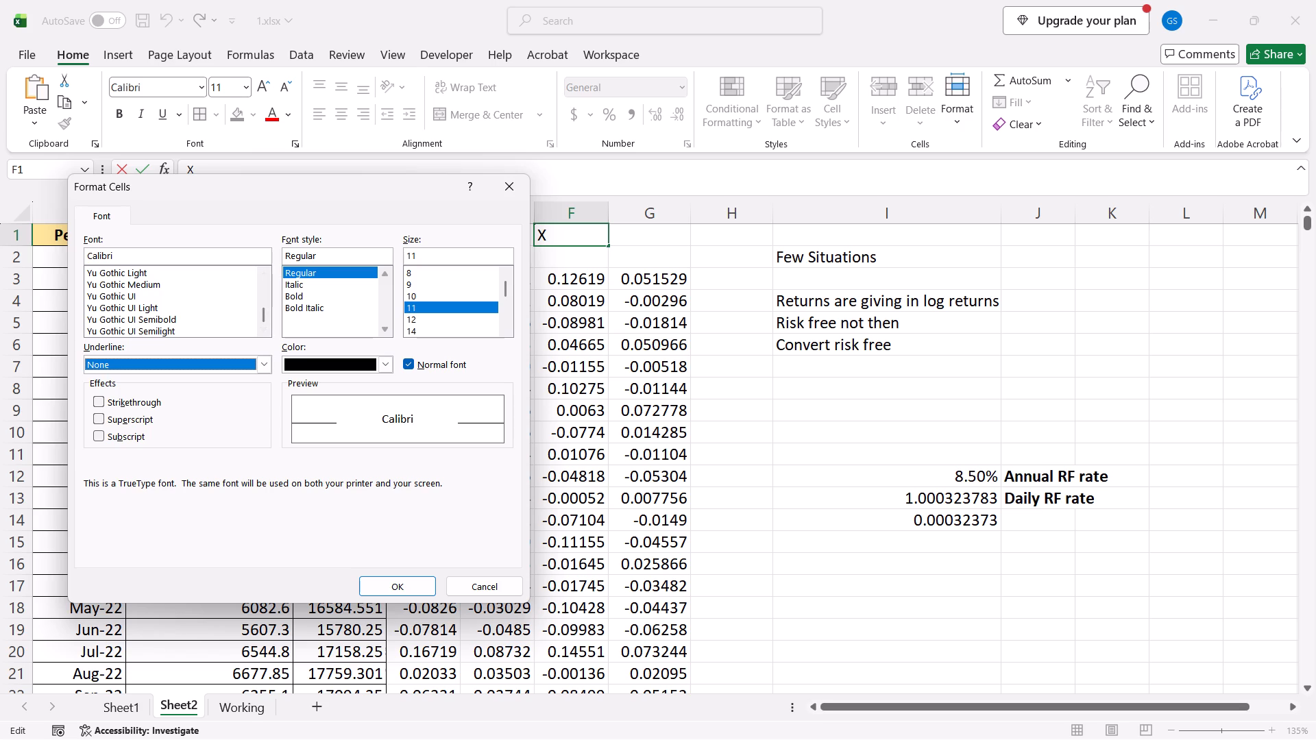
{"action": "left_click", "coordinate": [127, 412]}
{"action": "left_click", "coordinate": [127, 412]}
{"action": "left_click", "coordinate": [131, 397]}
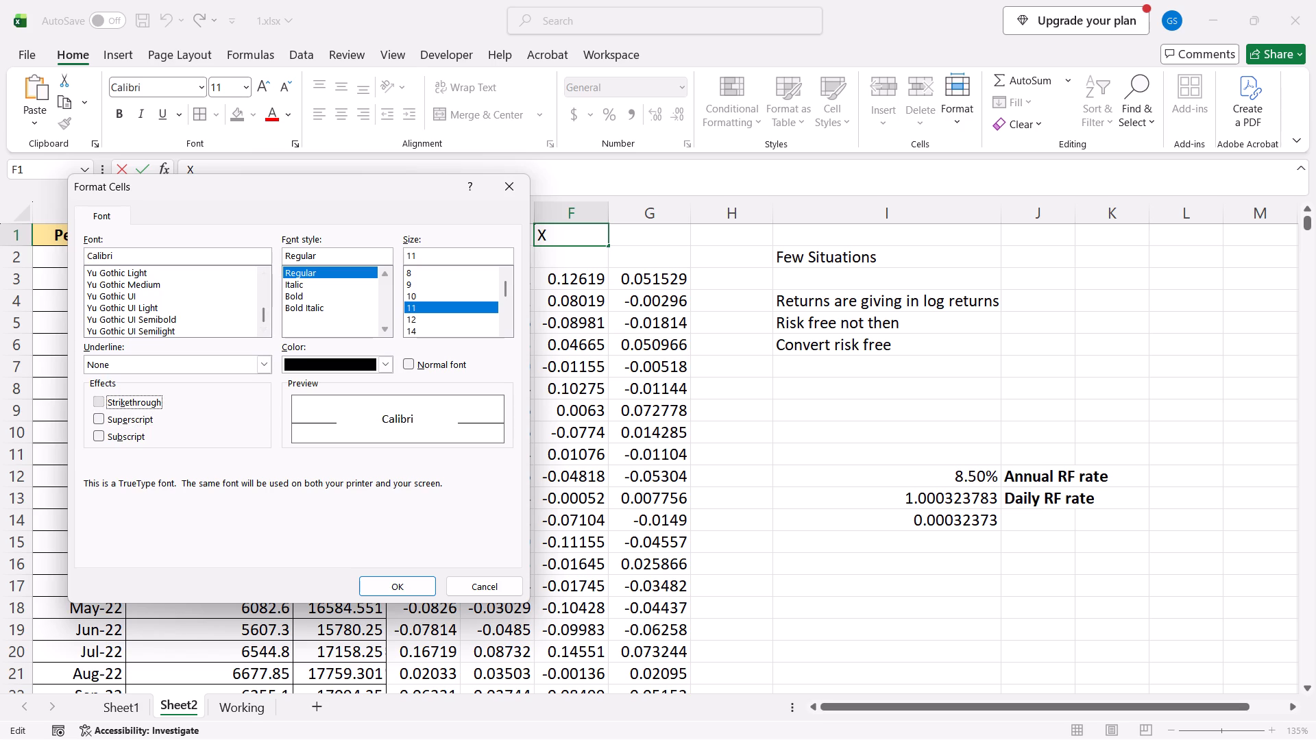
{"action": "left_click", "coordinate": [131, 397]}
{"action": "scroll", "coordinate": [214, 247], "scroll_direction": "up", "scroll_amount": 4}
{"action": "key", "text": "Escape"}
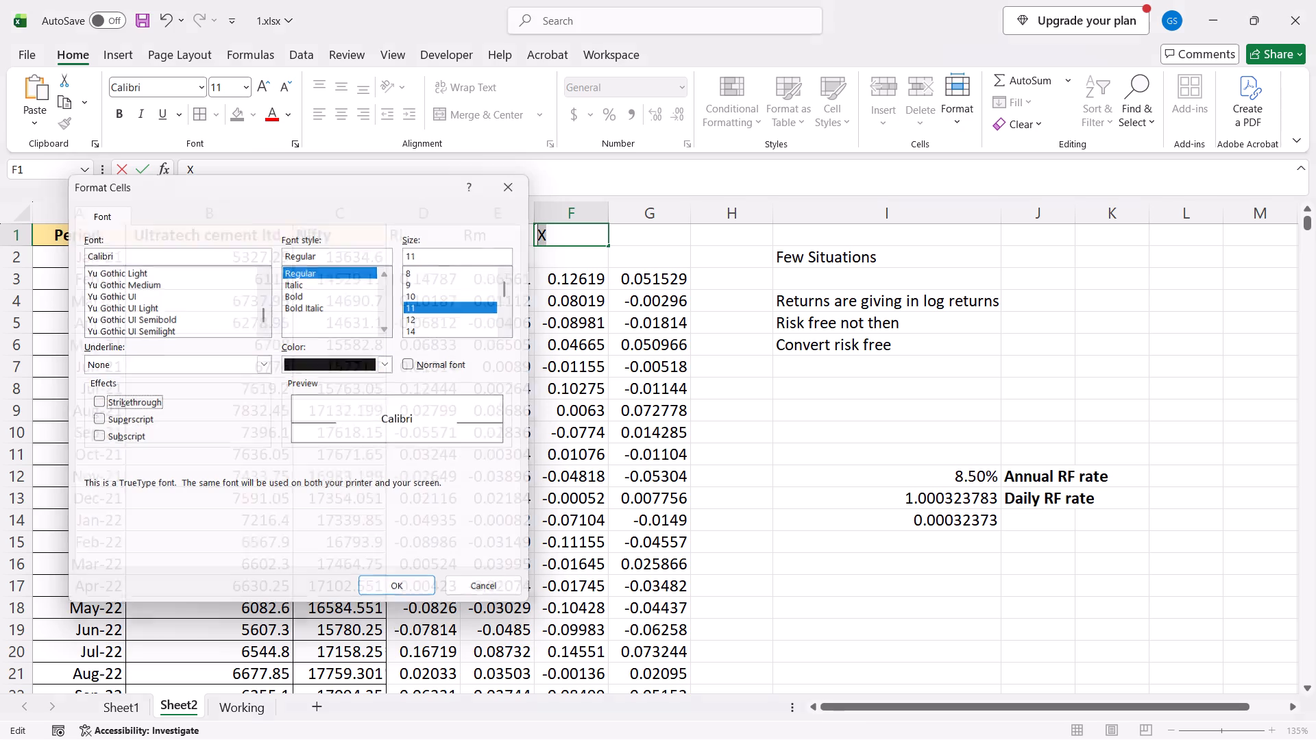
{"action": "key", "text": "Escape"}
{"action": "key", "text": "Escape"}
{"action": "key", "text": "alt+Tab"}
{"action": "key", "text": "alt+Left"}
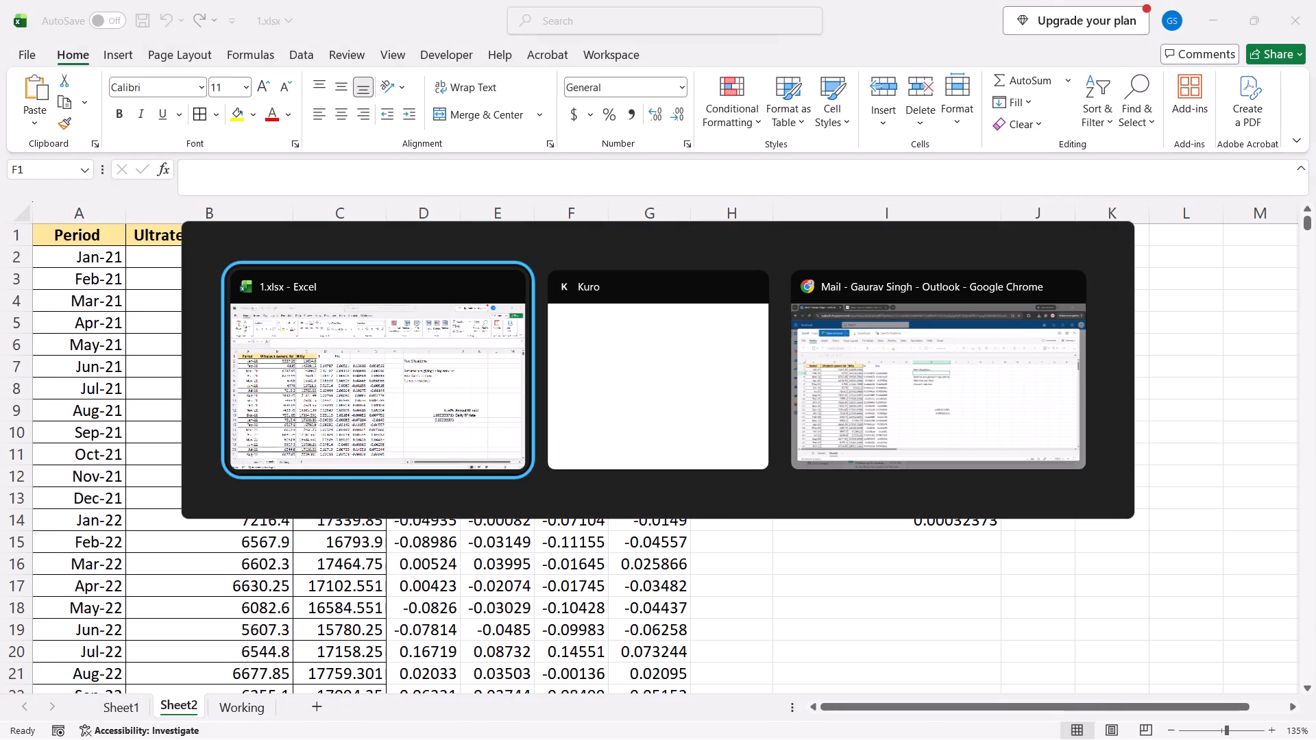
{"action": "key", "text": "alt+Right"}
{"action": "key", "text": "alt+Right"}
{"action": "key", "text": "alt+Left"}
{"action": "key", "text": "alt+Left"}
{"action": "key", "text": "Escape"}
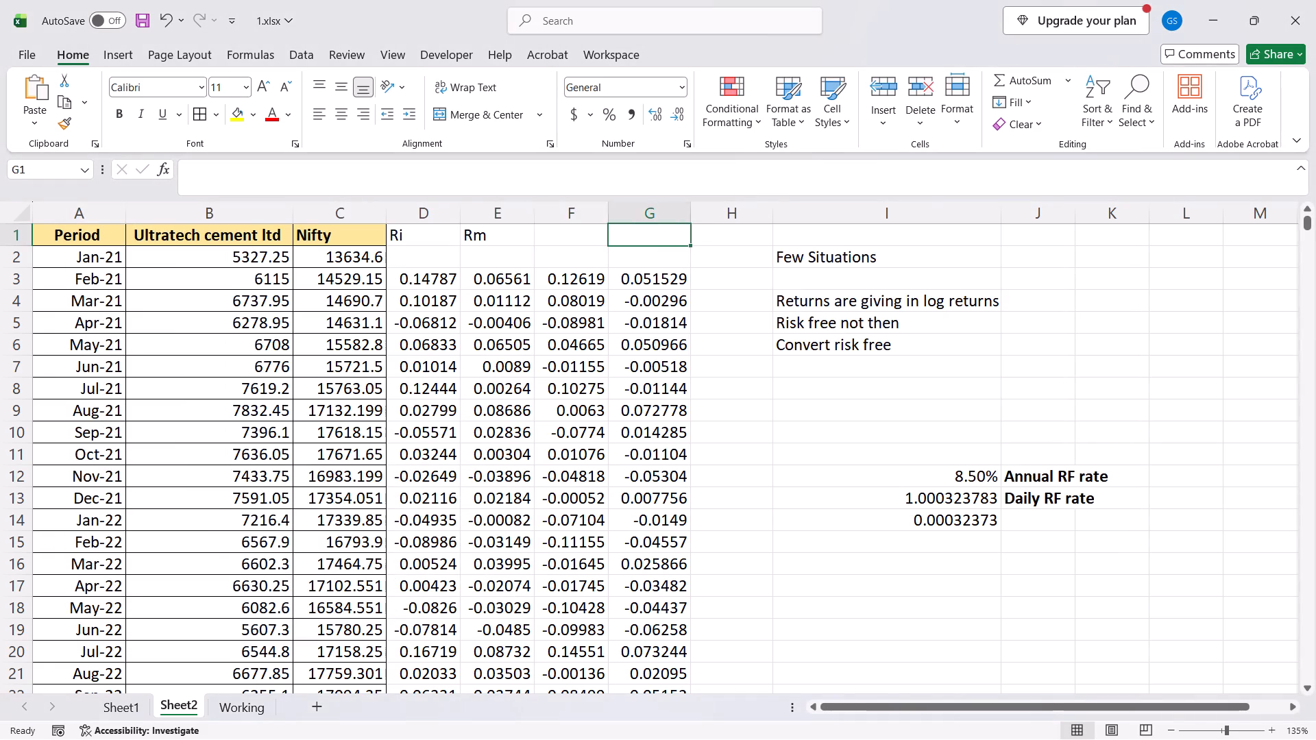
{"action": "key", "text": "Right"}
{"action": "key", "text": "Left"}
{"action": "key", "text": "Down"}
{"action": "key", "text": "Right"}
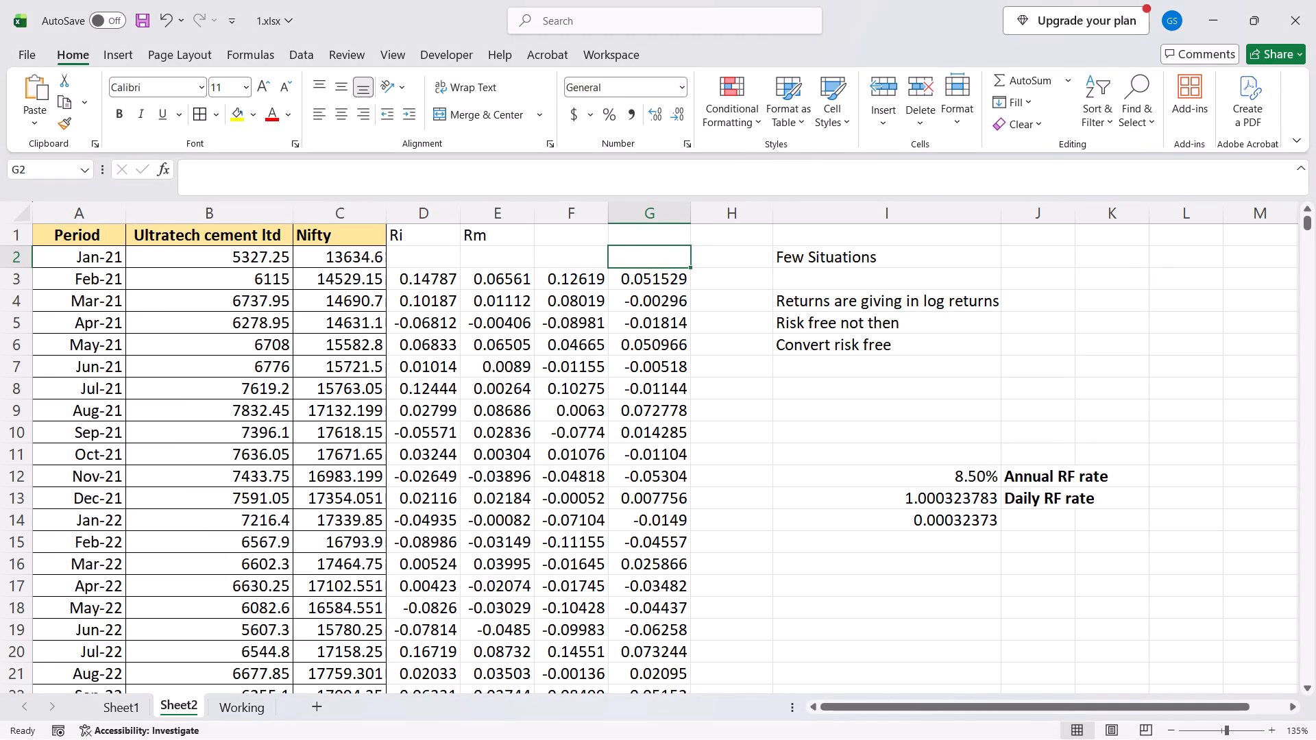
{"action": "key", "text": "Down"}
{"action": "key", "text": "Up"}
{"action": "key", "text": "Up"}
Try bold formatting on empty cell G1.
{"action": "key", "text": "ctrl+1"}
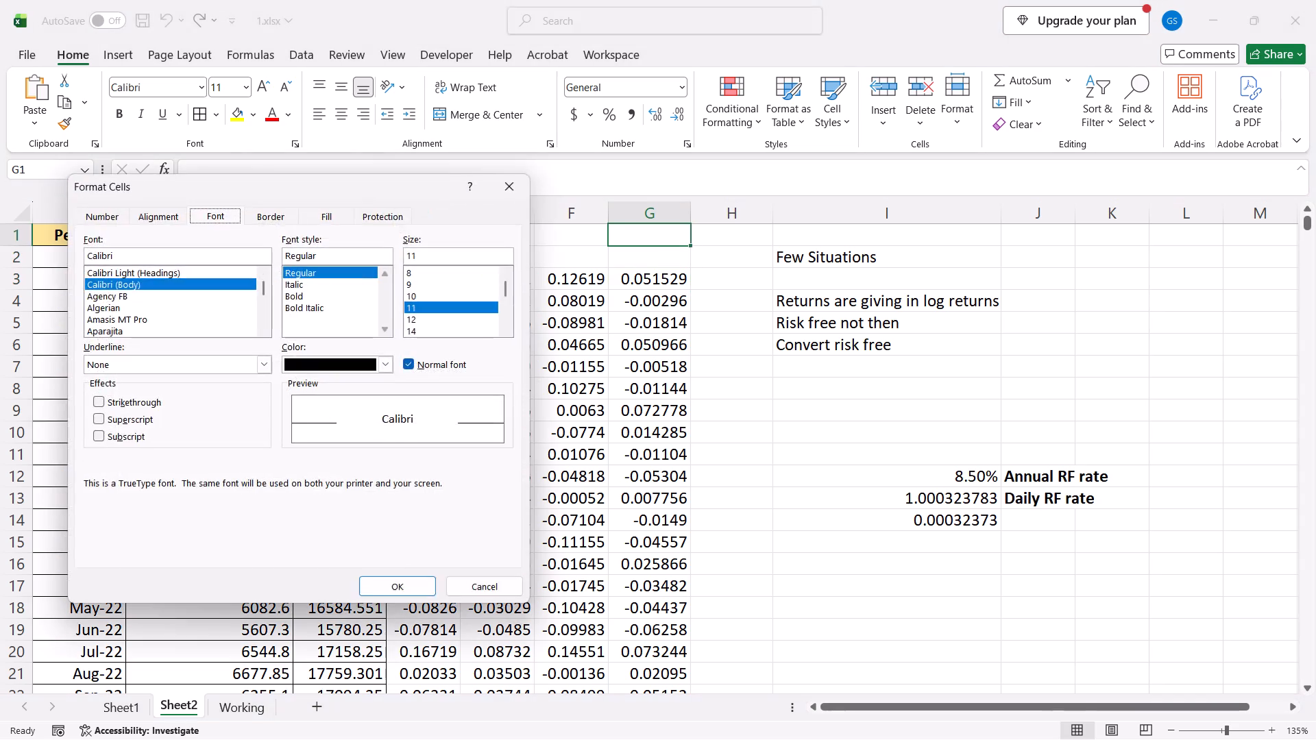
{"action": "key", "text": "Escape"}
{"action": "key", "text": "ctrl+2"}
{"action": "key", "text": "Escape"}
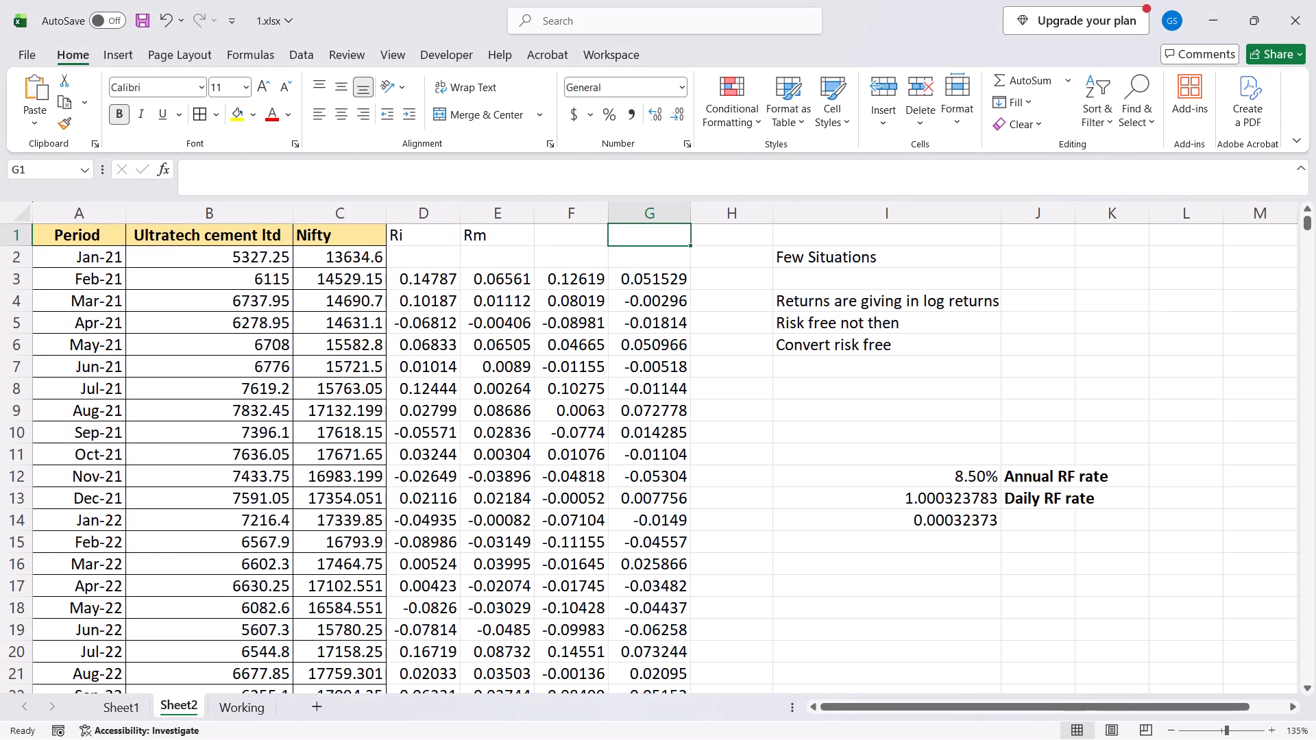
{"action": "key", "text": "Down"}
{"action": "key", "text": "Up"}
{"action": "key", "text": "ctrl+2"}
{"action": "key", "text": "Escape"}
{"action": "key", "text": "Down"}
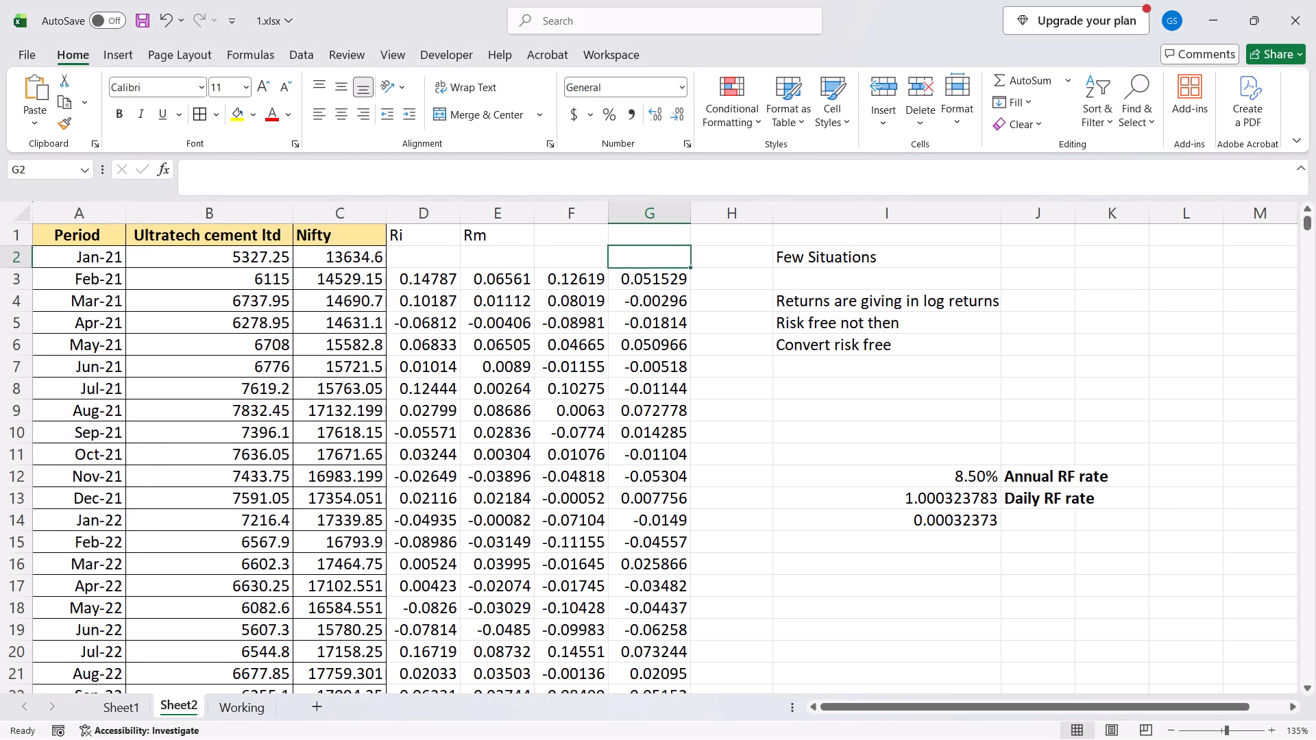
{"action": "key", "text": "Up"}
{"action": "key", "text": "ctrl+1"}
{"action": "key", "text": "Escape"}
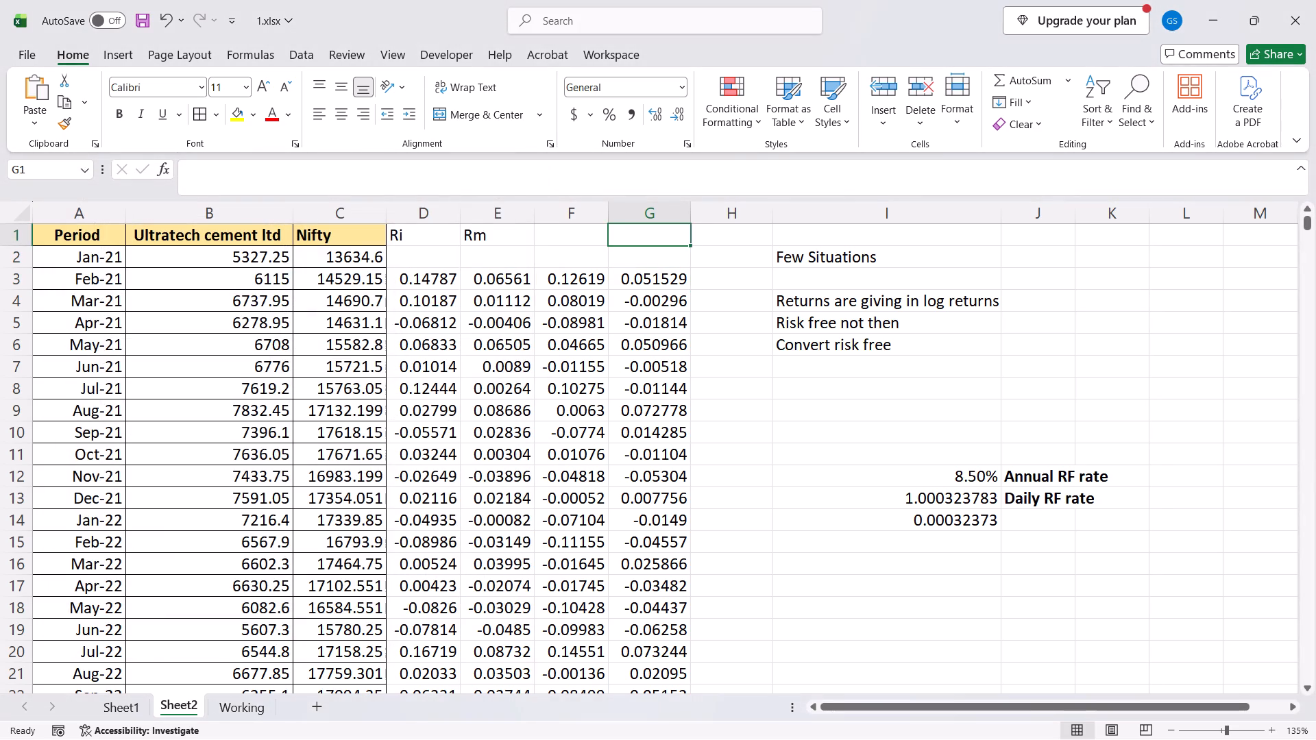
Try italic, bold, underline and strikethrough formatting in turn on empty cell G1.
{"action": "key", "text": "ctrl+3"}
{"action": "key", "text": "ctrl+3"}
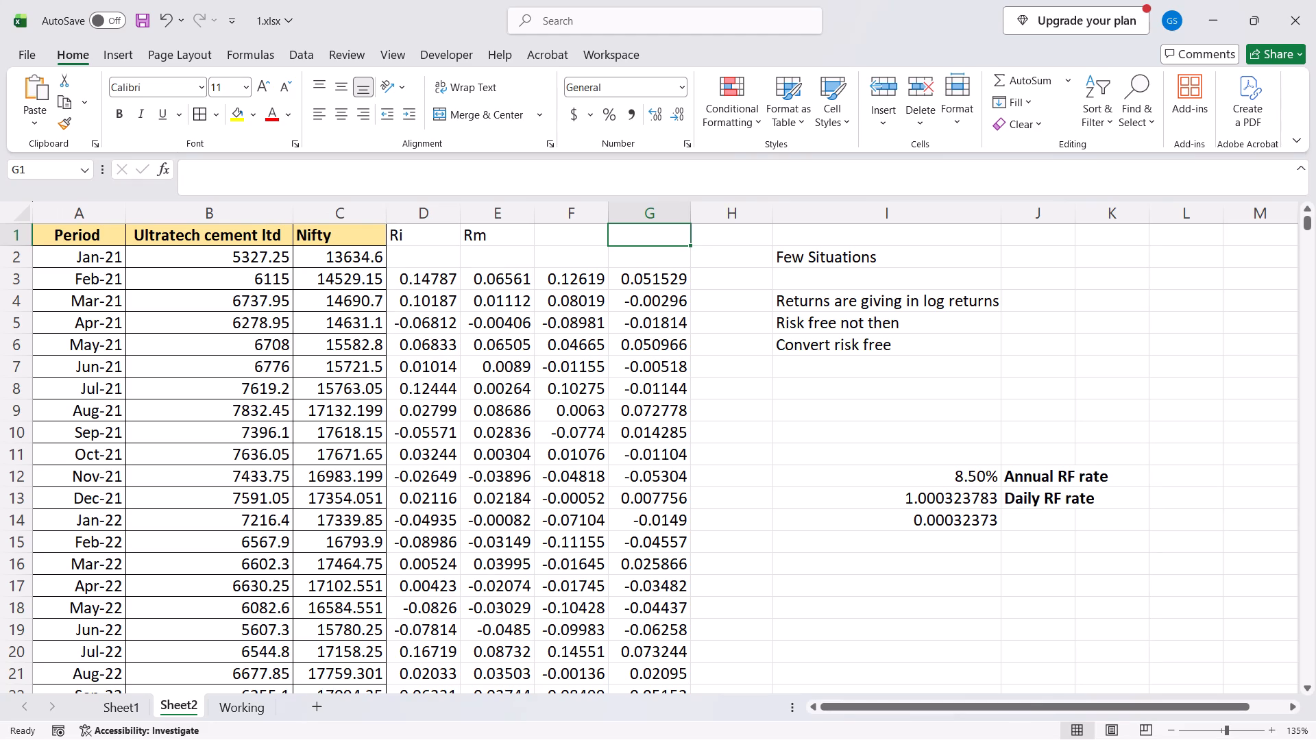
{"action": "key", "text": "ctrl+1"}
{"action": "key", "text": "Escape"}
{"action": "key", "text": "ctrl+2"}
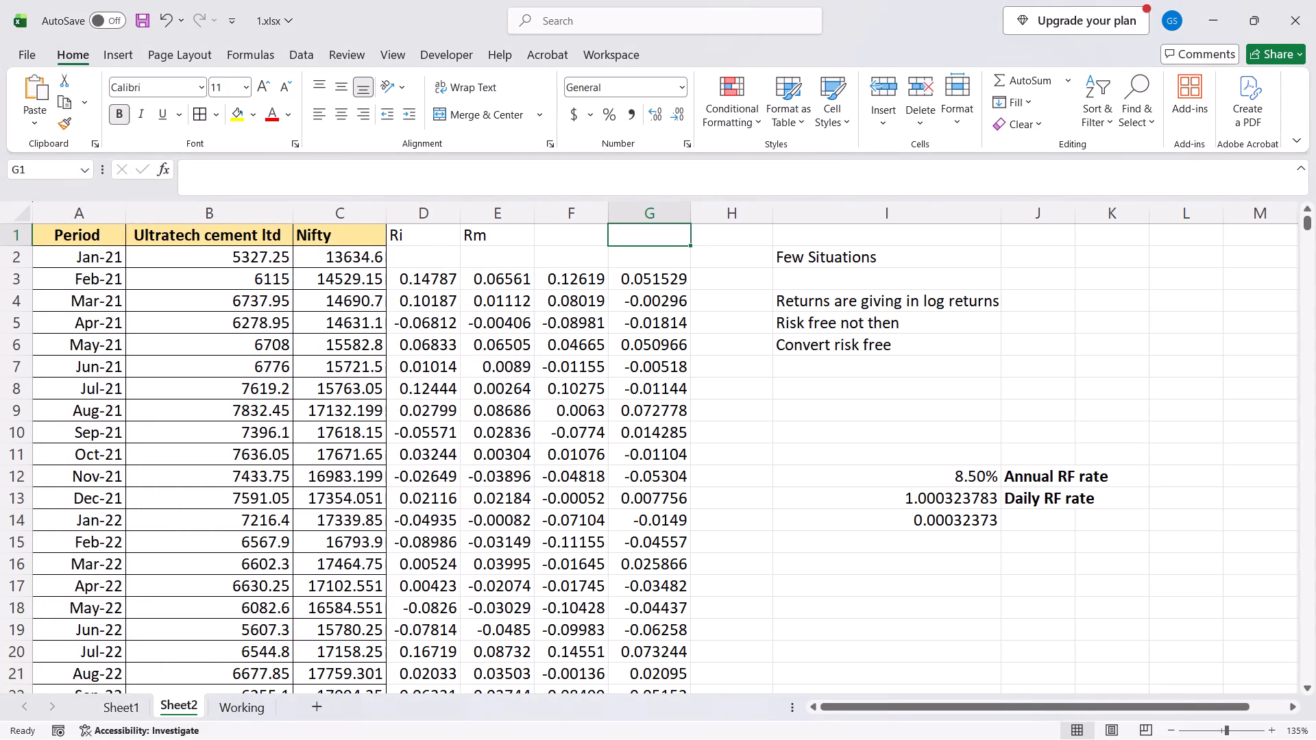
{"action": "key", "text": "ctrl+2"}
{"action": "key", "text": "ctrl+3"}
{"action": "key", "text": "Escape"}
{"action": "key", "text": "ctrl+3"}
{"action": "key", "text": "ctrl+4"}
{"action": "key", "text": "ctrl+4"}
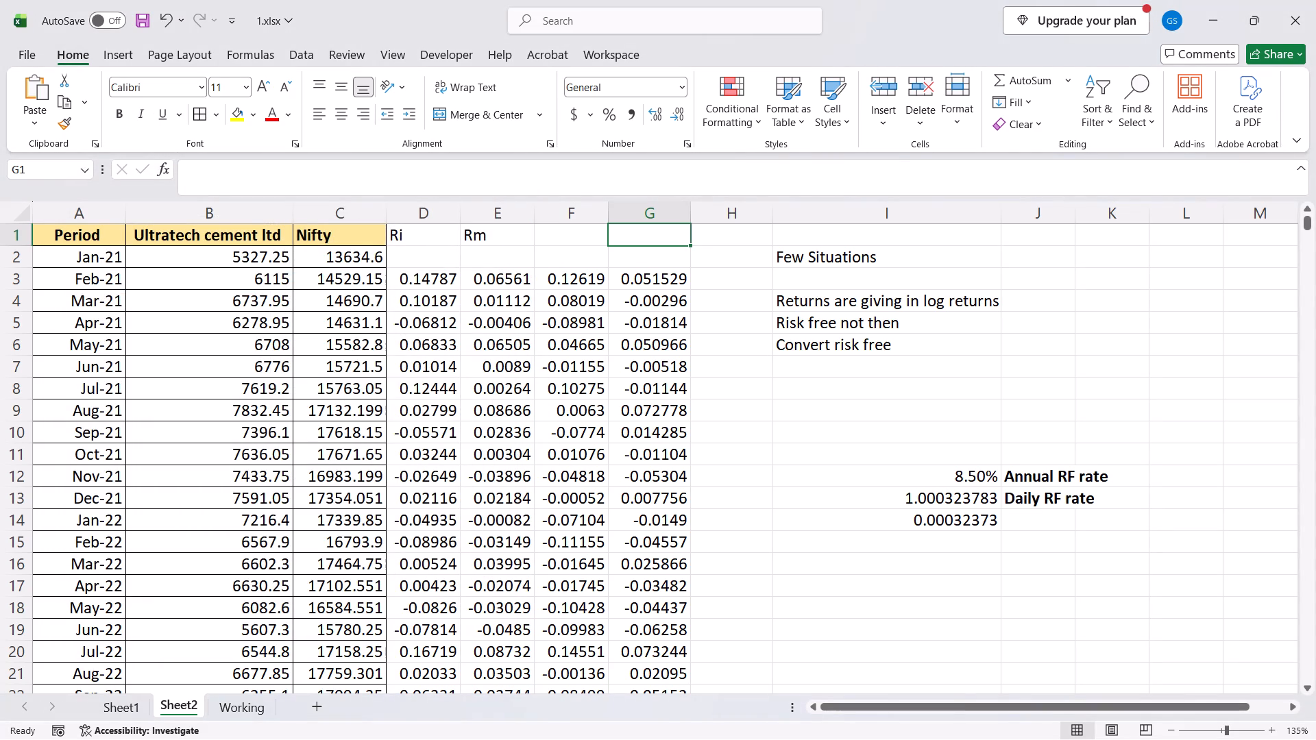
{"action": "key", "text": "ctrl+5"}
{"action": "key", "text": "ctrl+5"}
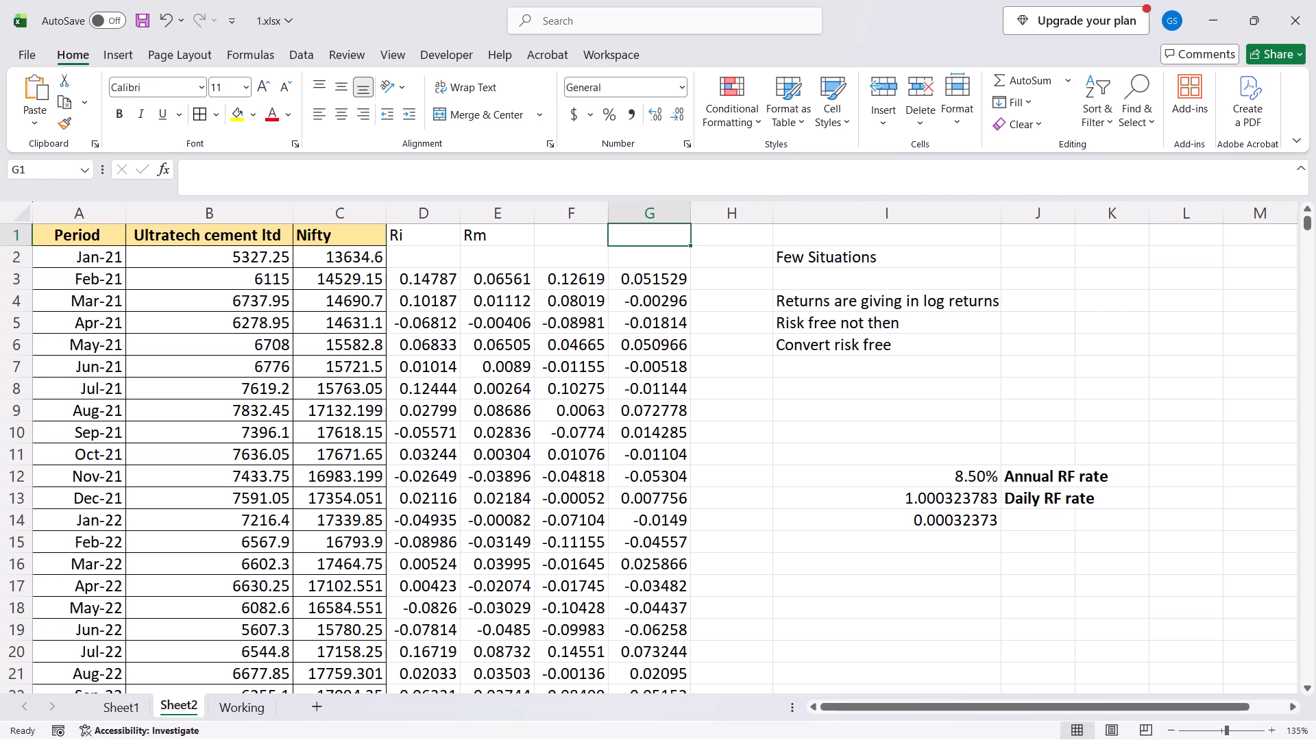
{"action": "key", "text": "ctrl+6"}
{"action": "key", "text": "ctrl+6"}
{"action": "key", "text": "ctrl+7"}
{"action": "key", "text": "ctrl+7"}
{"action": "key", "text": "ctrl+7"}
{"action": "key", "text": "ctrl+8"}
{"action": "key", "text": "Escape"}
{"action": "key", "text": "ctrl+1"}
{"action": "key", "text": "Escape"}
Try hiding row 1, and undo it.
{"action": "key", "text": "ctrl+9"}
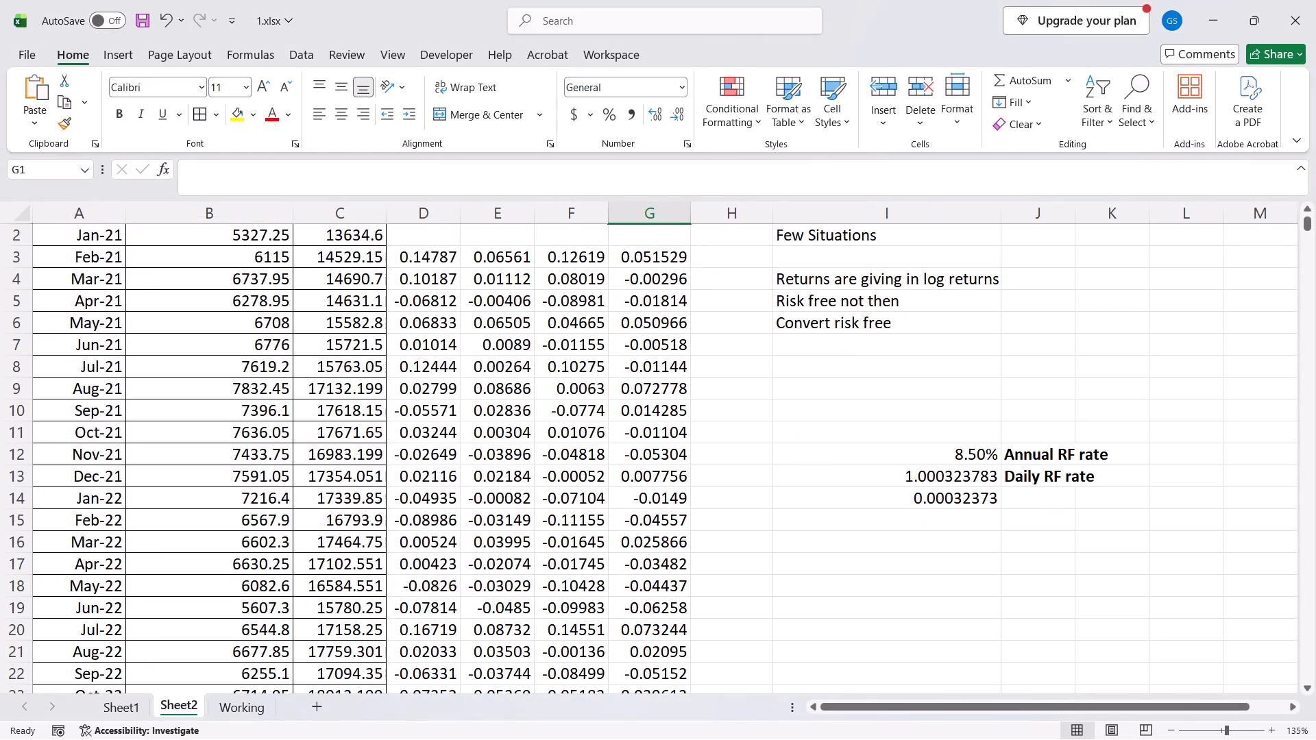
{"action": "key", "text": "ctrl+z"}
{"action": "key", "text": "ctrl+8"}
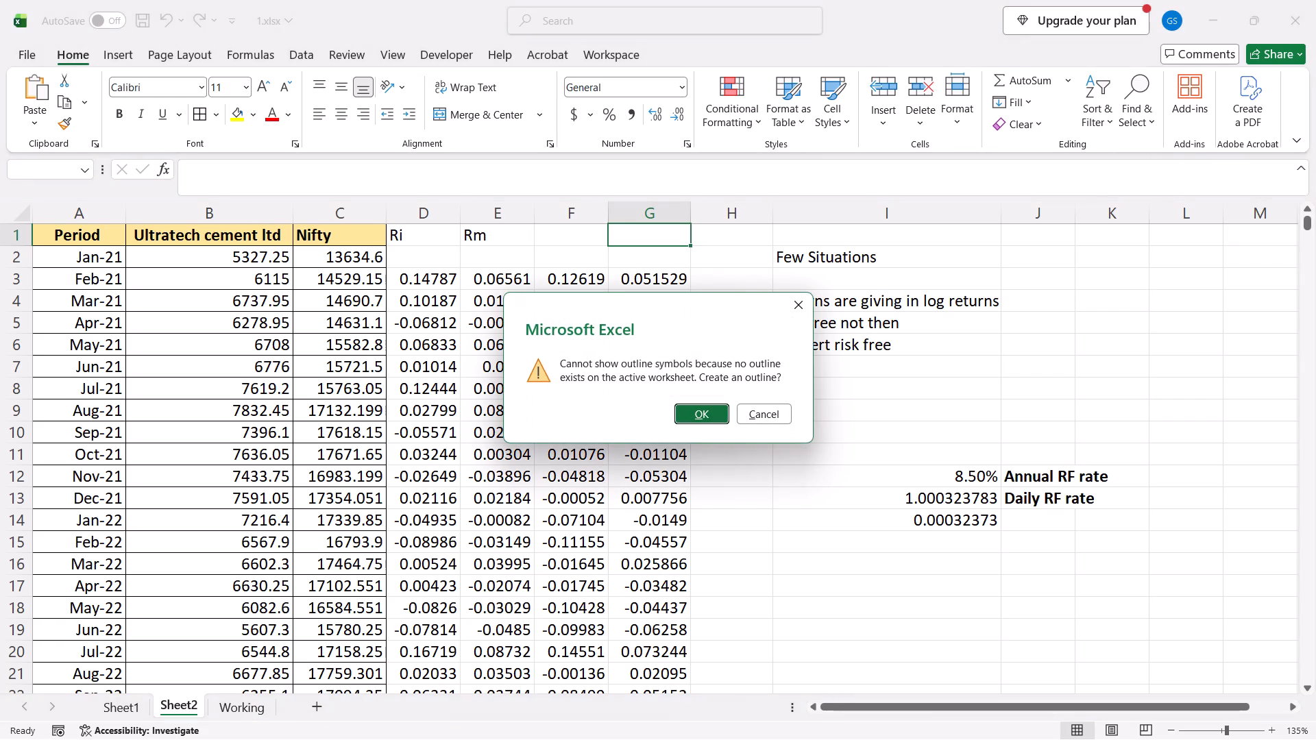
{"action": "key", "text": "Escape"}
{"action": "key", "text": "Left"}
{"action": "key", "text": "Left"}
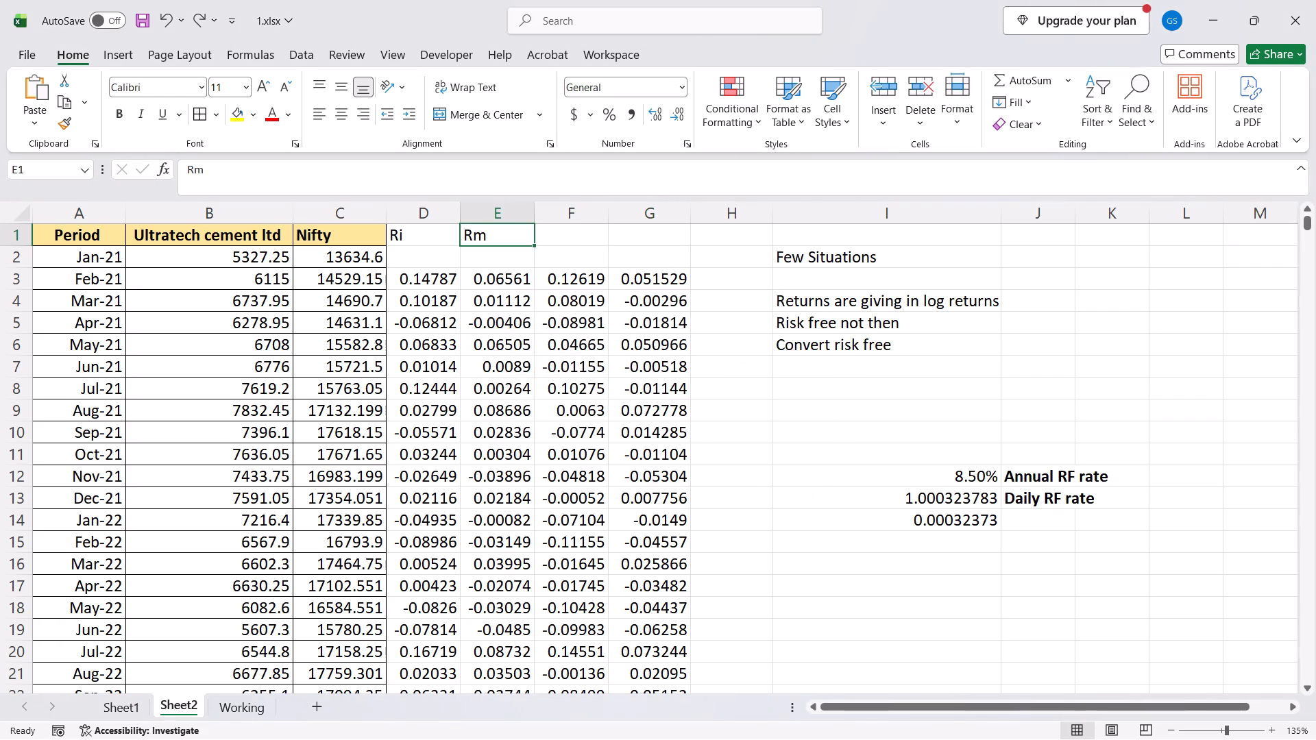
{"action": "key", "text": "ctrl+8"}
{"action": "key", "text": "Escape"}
Enter a $ sign in header cell F1.
{"action": "key", "text": "Down"}
{"action": "key", "text": "Down"}
{"action": "key", "text": "Left"}
{"action": "key", "text": "Up"}
{"action": "key", "text": "Right"}
{"action": "key", "text": "Up"}
{"action": "key", "text": "Right"}
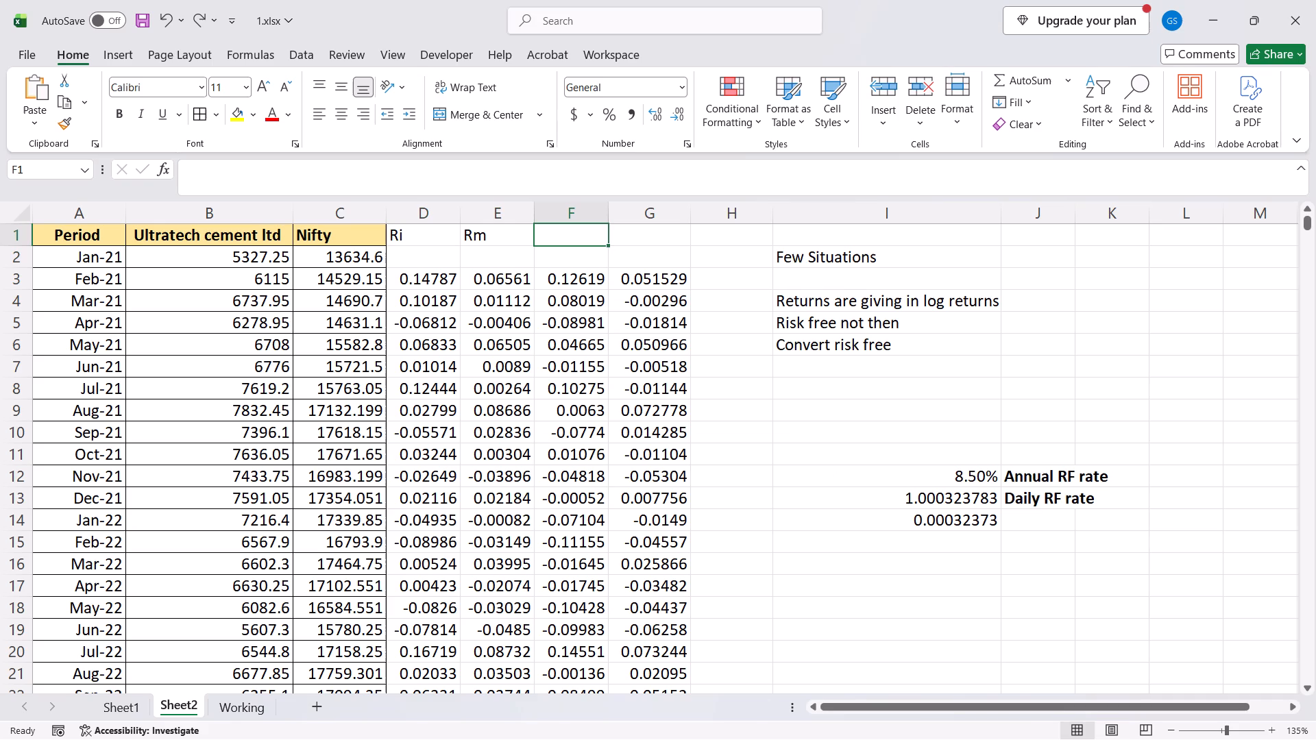
{"action": "key", "text": "shift+dollar"}
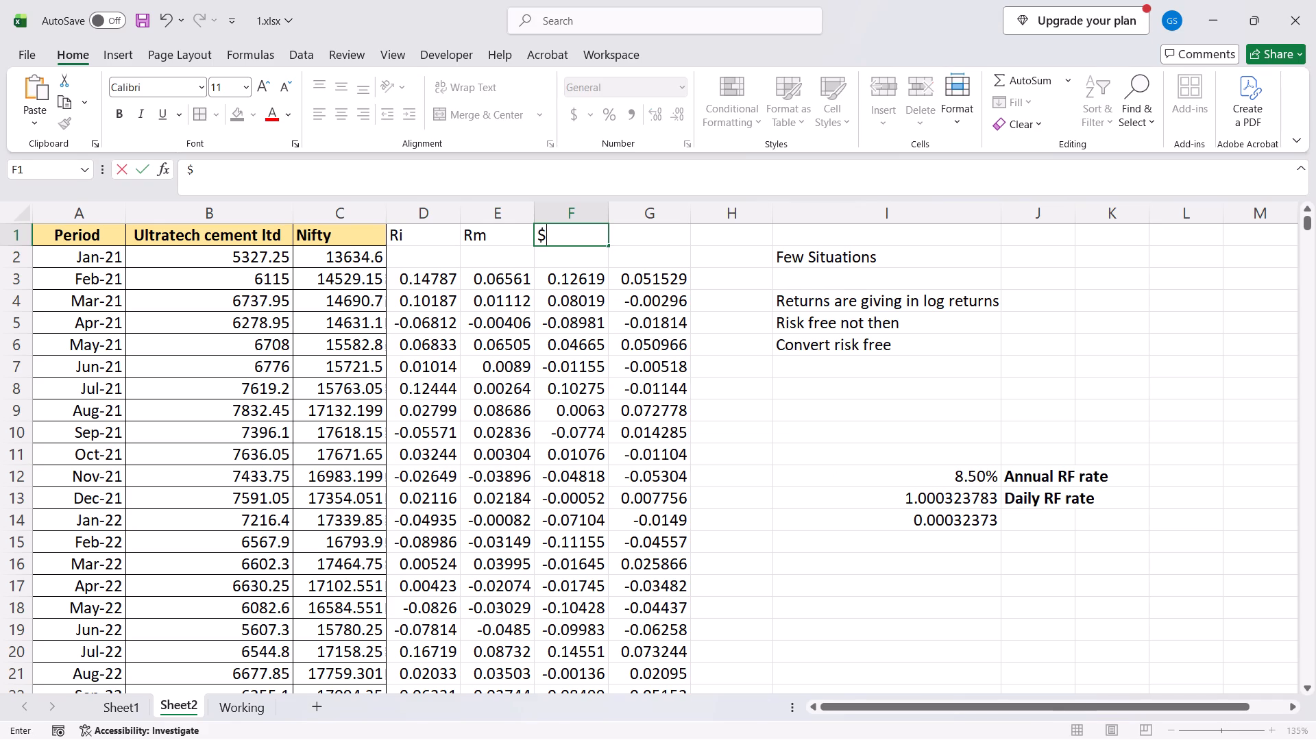
{"action": "key", "text": "Return"}
Create an automatic outline for Sheet2 with F1 selected.
{"action": "key", "text": "Up"}
{"action": "key", "text": "ctrl+8"}
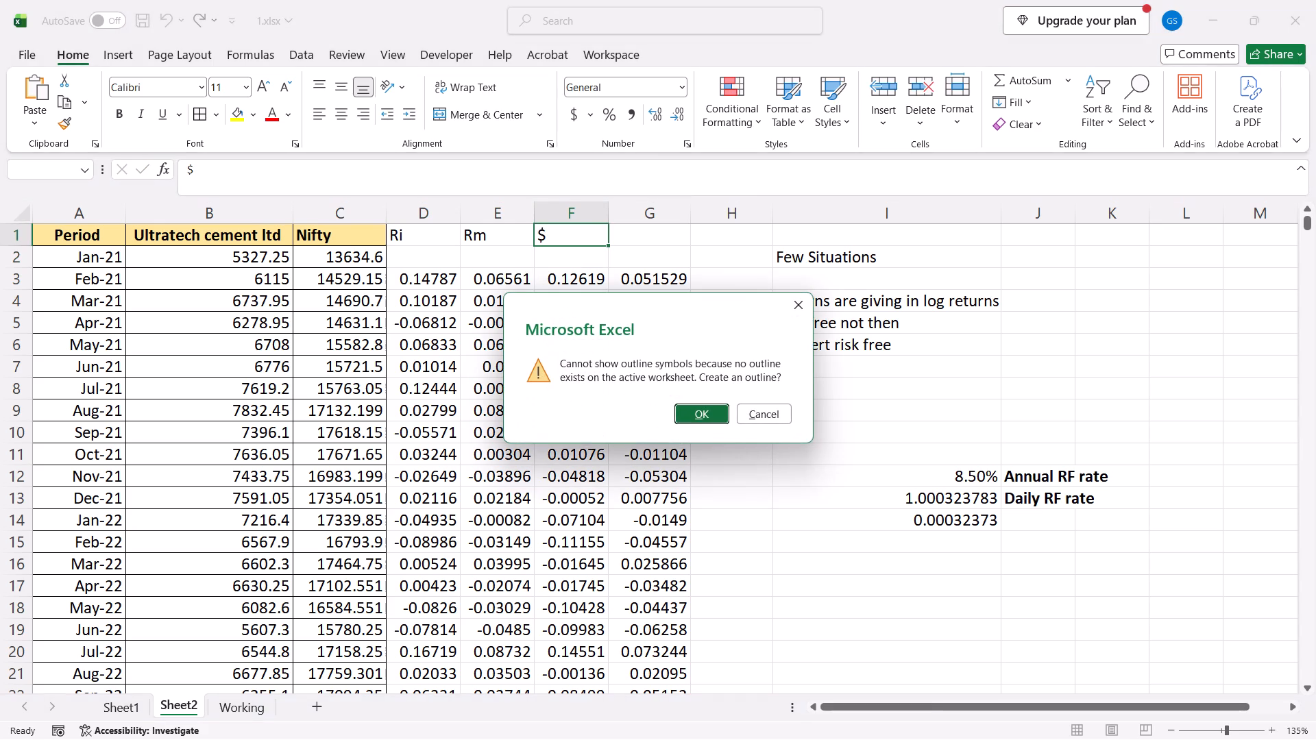
{"action": "key", "text": "Return"}
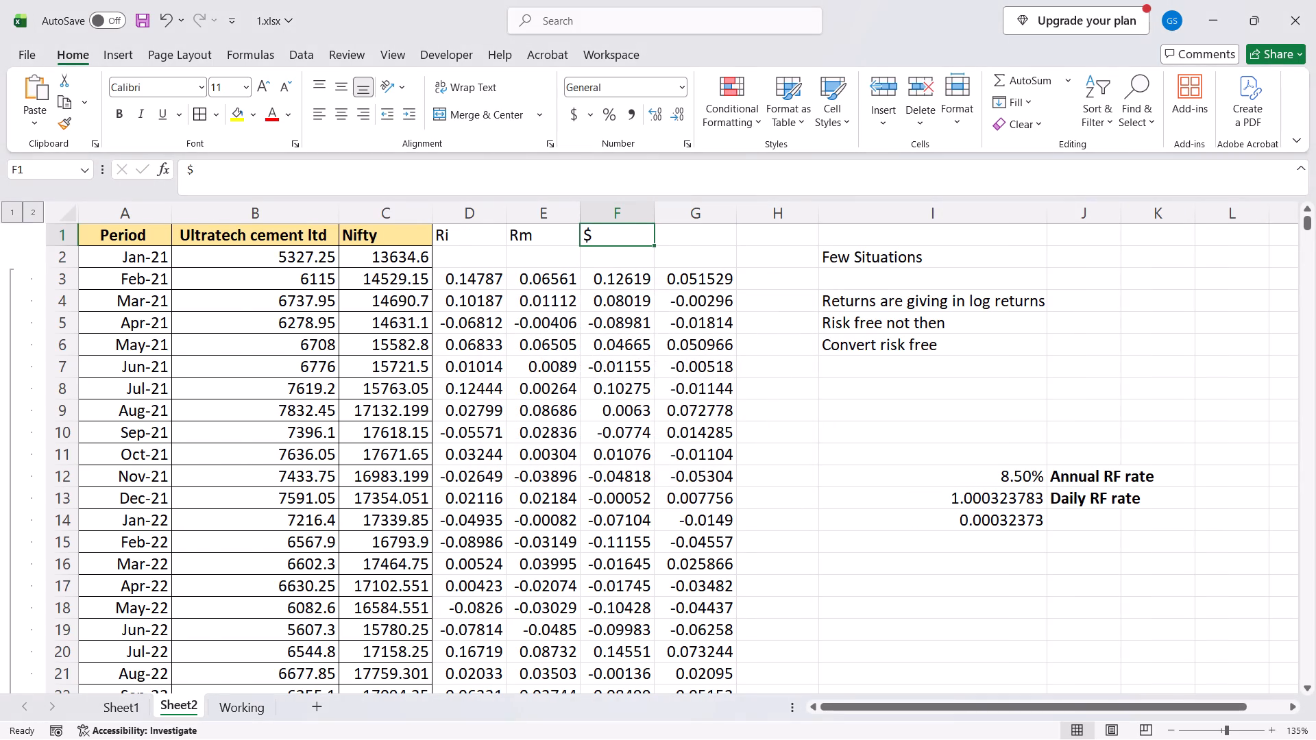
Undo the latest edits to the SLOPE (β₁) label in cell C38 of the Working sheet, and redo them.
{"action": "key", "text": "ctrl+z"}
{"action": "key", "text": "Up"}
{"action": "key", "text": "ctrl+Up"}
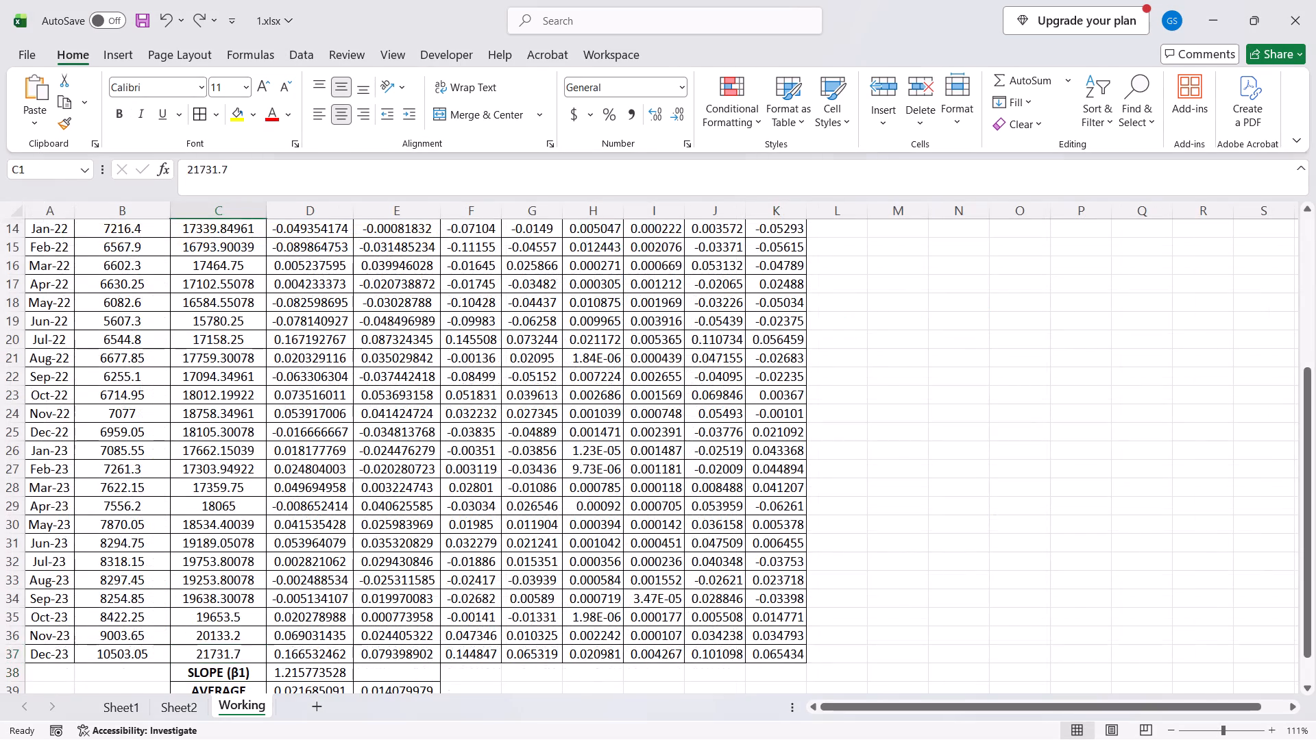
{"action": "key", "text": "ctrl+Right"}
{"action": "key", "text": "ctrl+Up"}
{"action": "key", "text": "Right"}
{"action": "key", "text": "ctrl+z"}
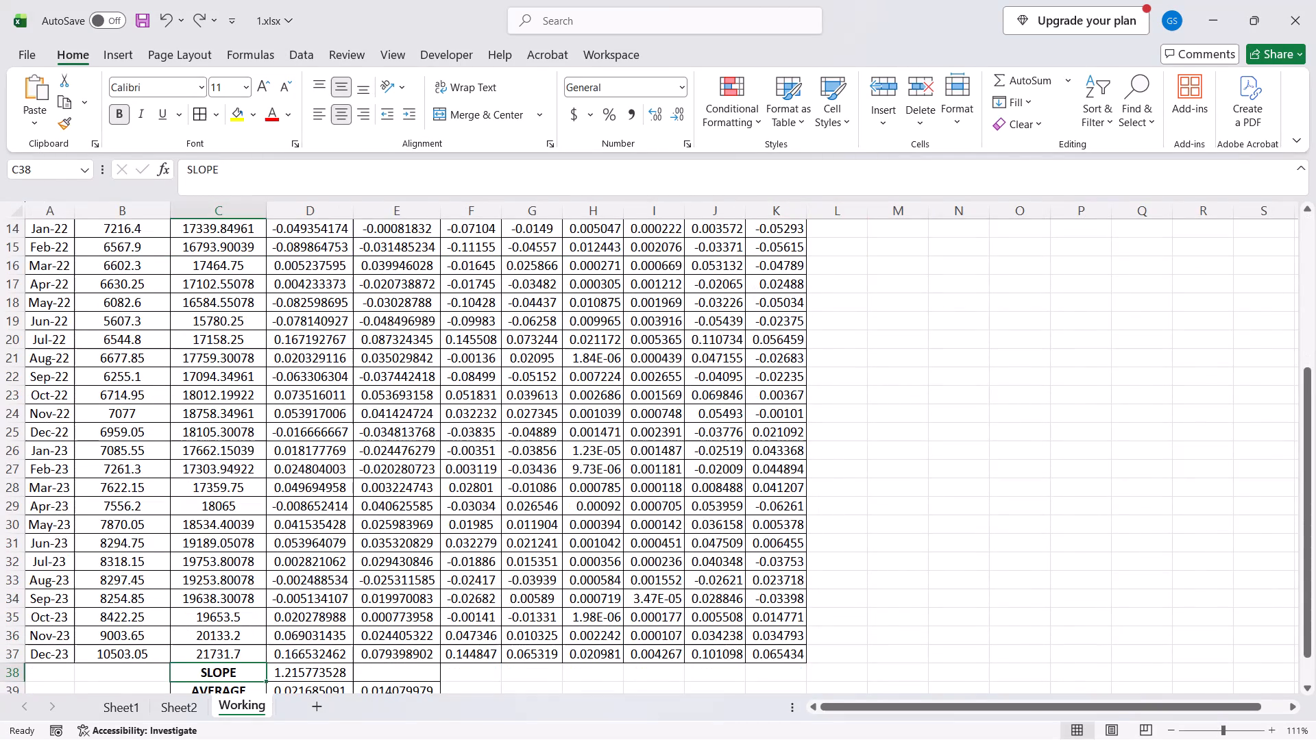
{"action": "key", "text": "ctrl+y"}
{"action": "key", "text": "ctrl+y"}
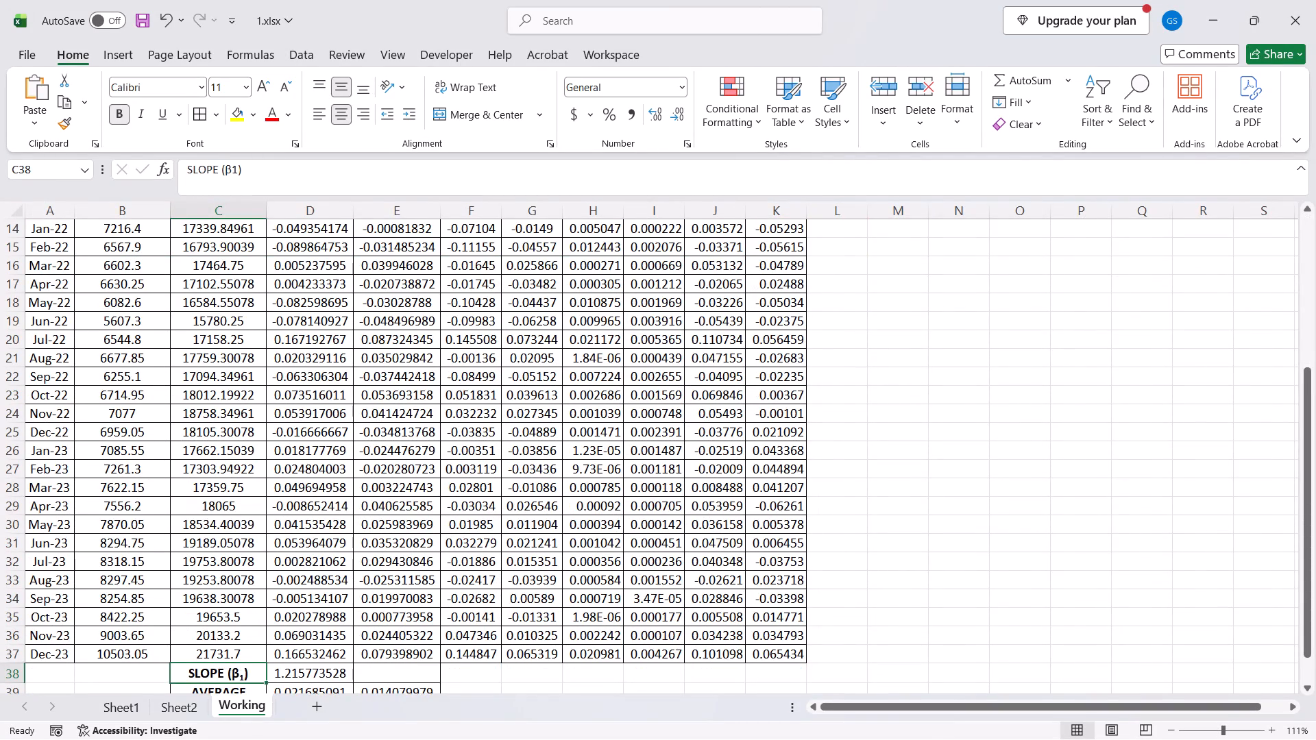
Repeat the automatic outline on the Working sheet.
{"action": "key", "text": "ctrl+y"}
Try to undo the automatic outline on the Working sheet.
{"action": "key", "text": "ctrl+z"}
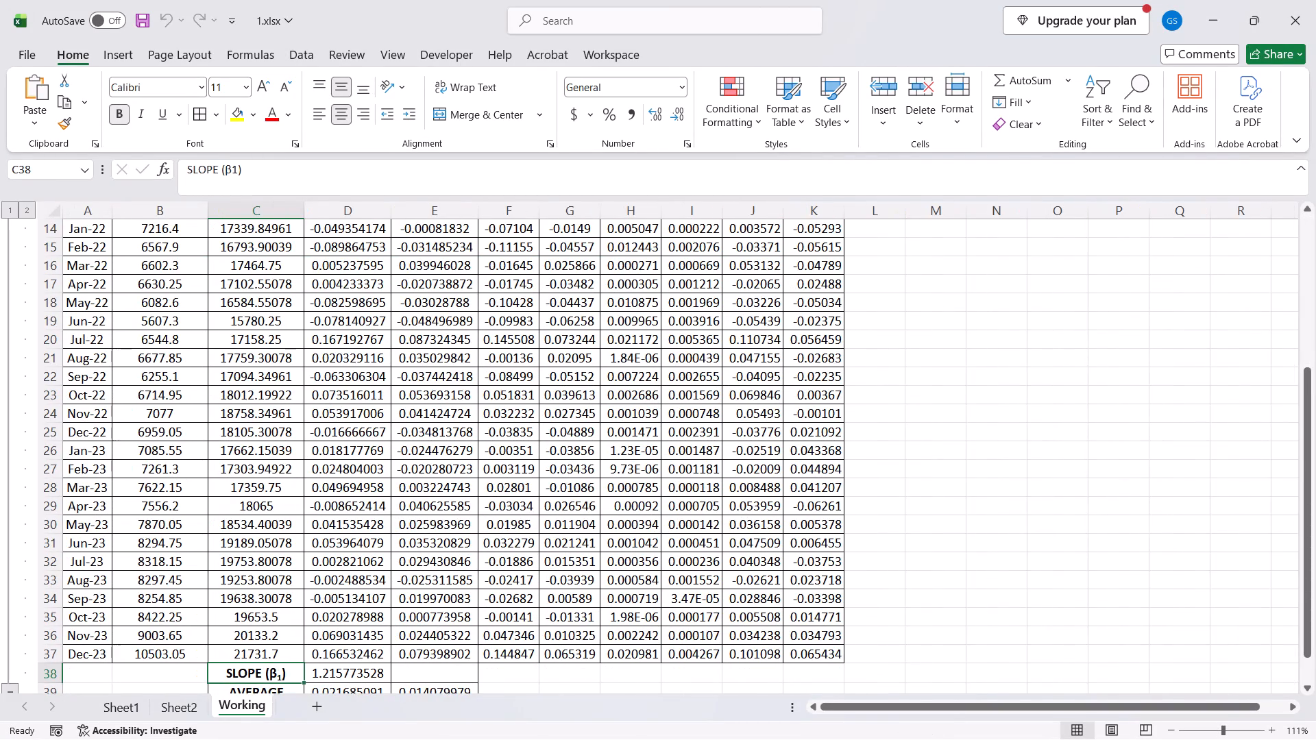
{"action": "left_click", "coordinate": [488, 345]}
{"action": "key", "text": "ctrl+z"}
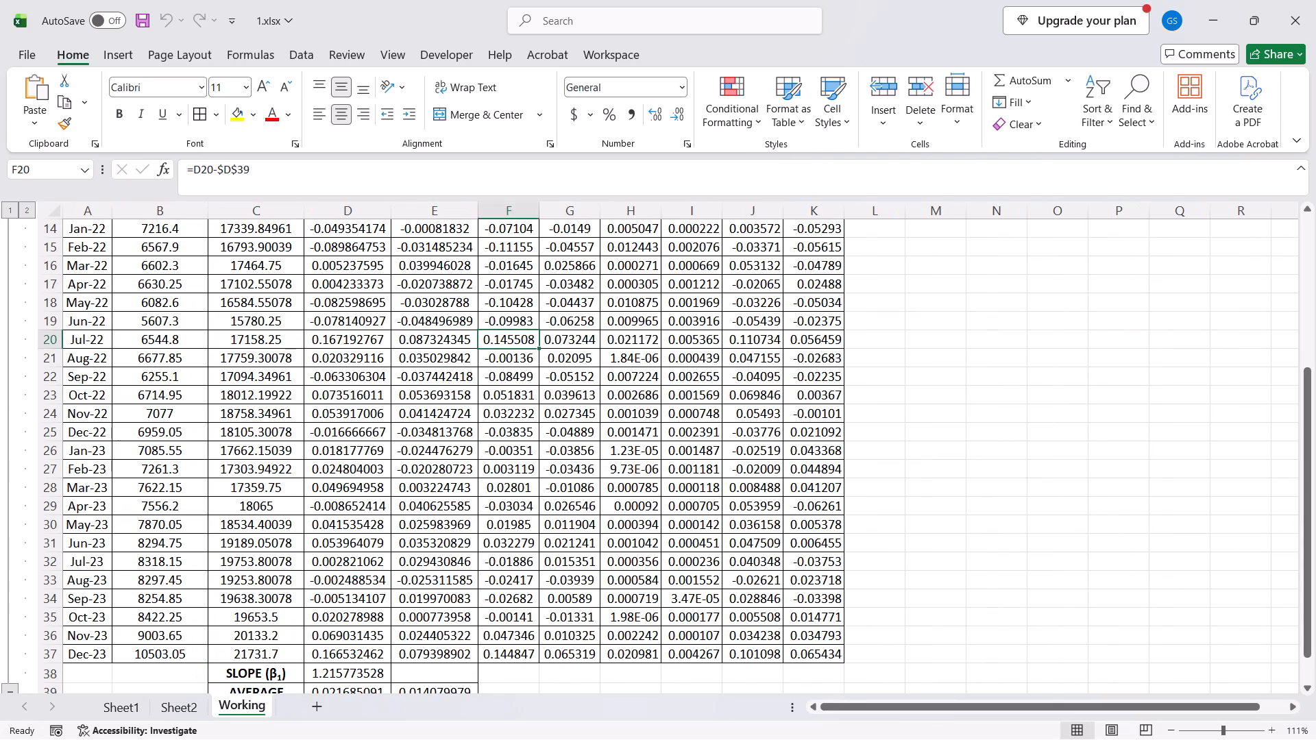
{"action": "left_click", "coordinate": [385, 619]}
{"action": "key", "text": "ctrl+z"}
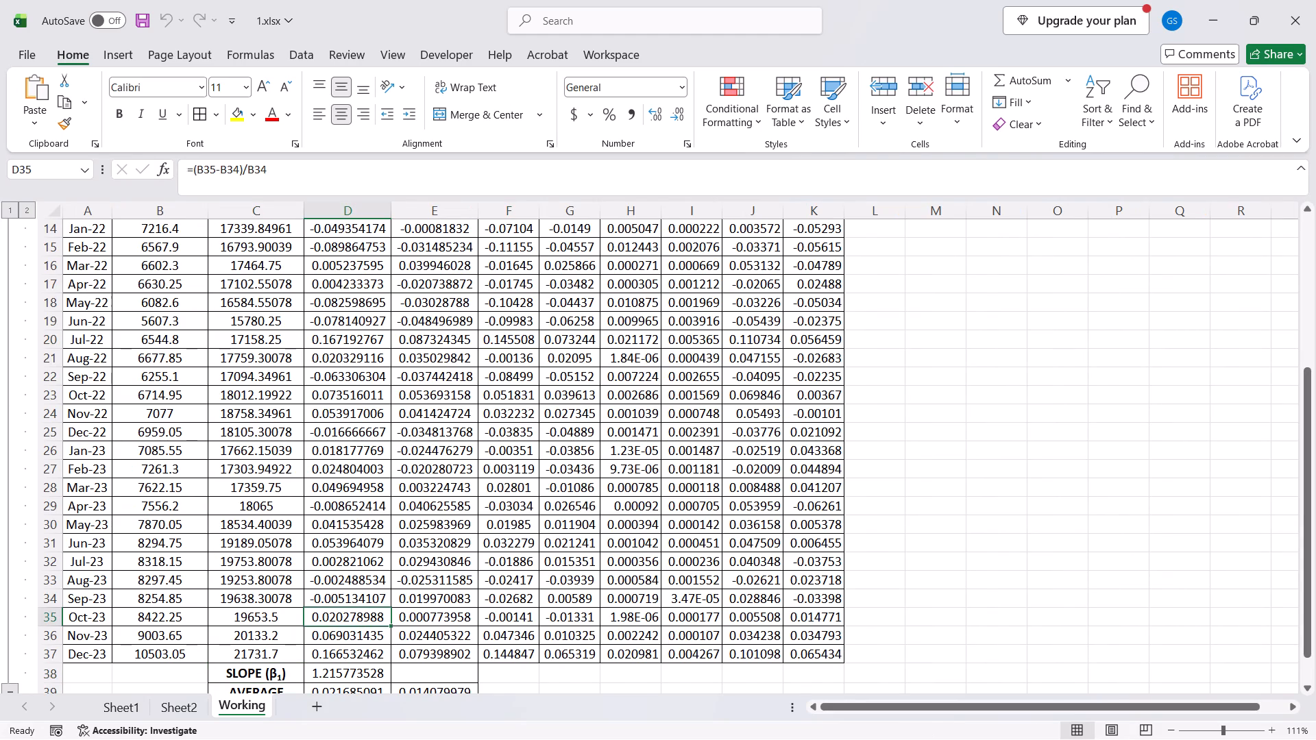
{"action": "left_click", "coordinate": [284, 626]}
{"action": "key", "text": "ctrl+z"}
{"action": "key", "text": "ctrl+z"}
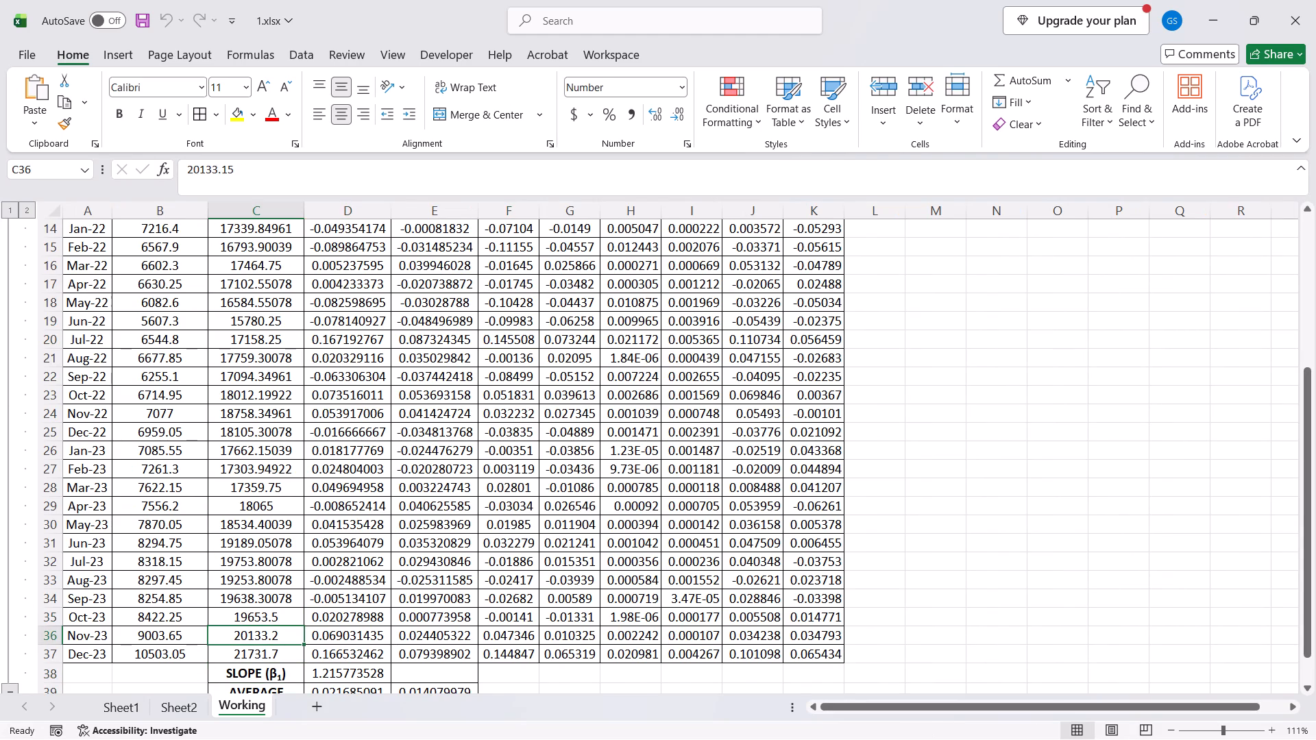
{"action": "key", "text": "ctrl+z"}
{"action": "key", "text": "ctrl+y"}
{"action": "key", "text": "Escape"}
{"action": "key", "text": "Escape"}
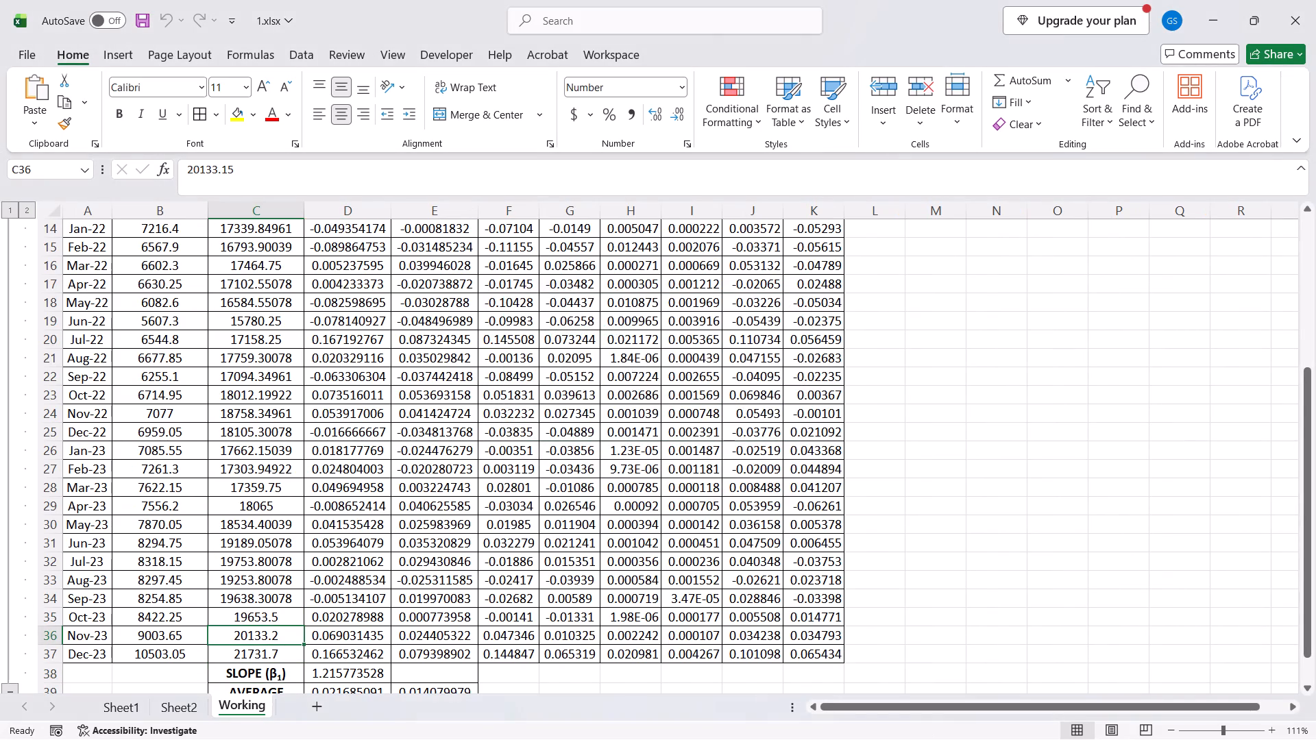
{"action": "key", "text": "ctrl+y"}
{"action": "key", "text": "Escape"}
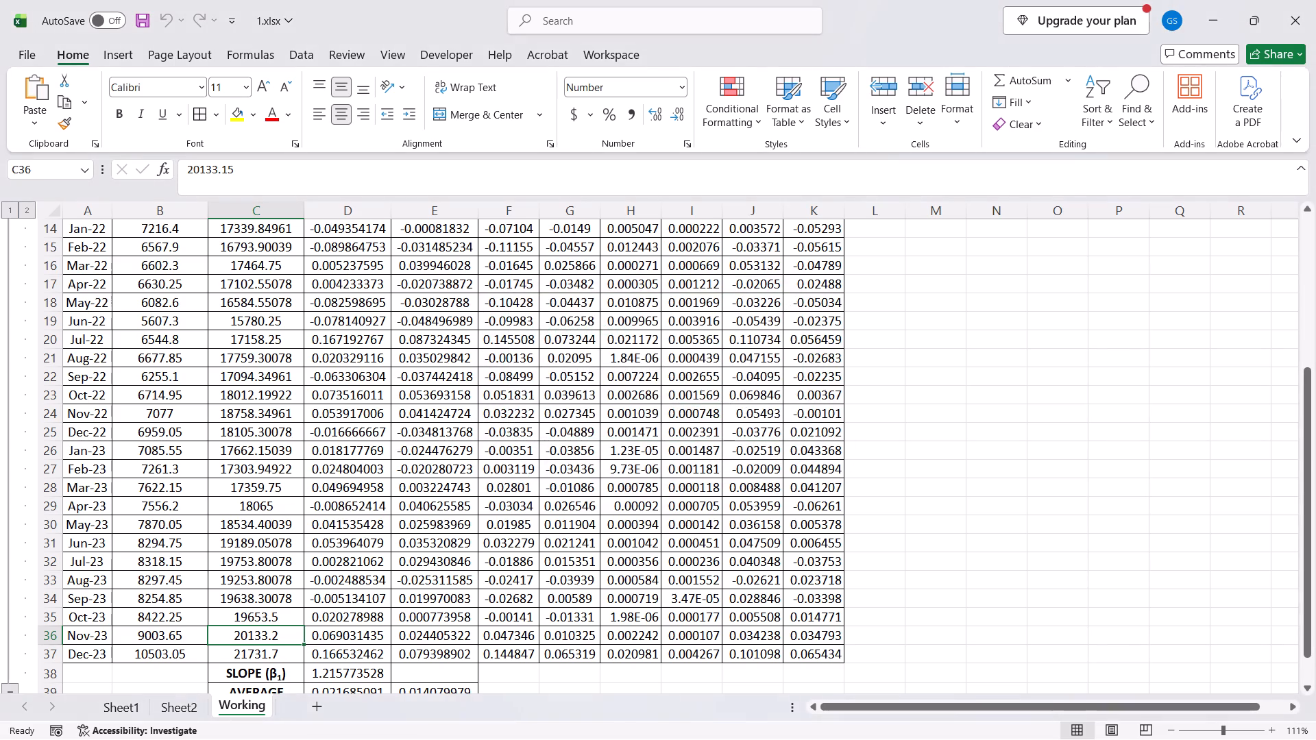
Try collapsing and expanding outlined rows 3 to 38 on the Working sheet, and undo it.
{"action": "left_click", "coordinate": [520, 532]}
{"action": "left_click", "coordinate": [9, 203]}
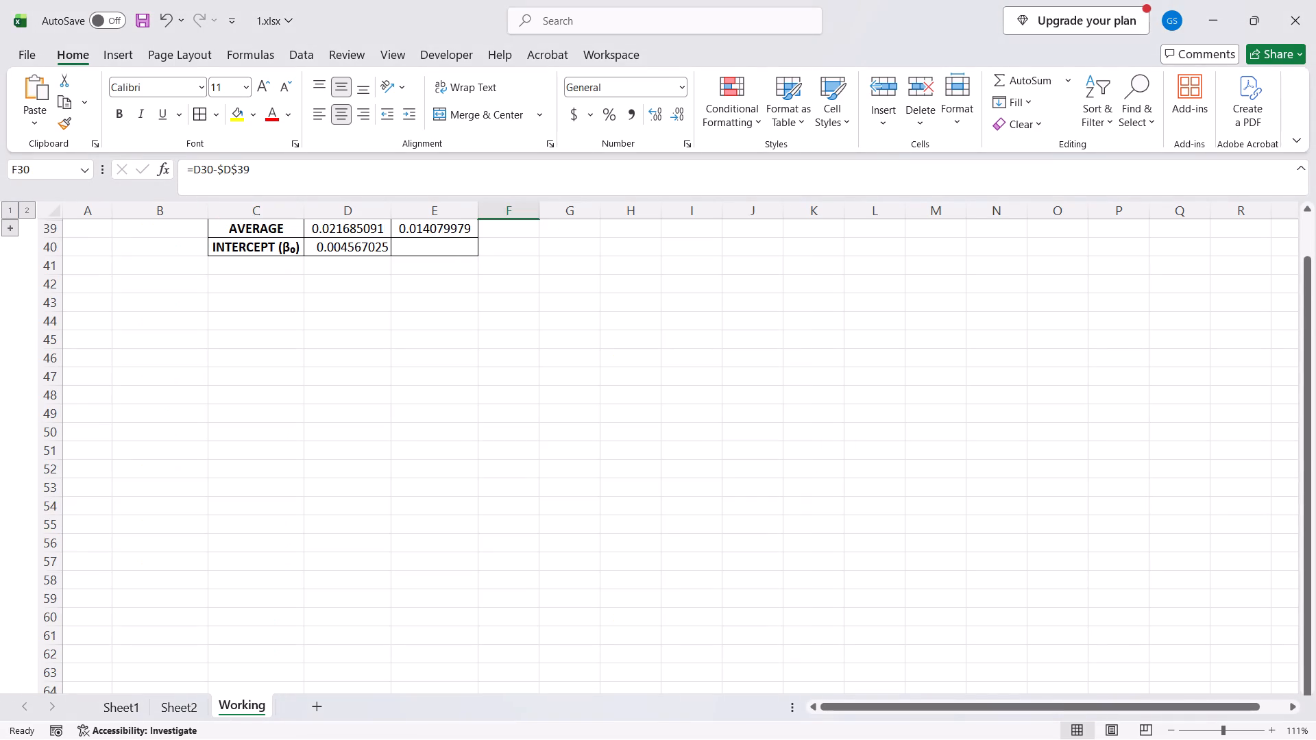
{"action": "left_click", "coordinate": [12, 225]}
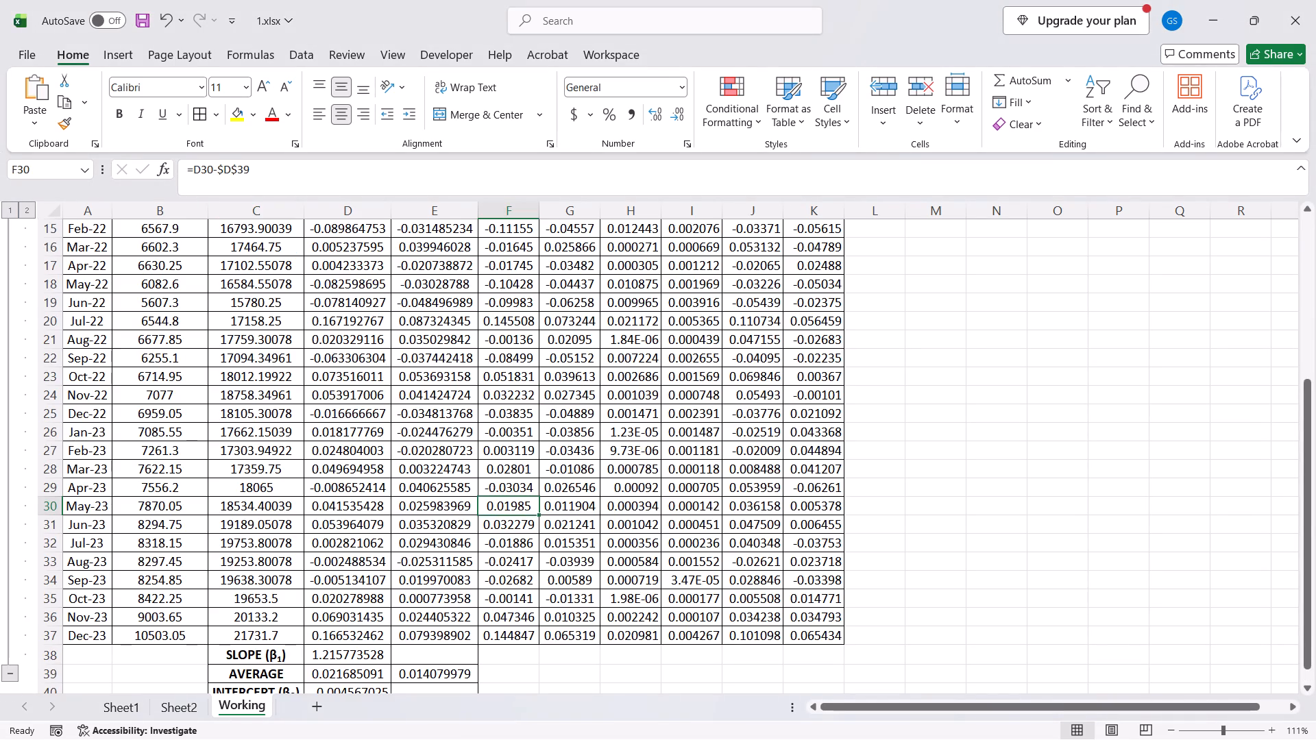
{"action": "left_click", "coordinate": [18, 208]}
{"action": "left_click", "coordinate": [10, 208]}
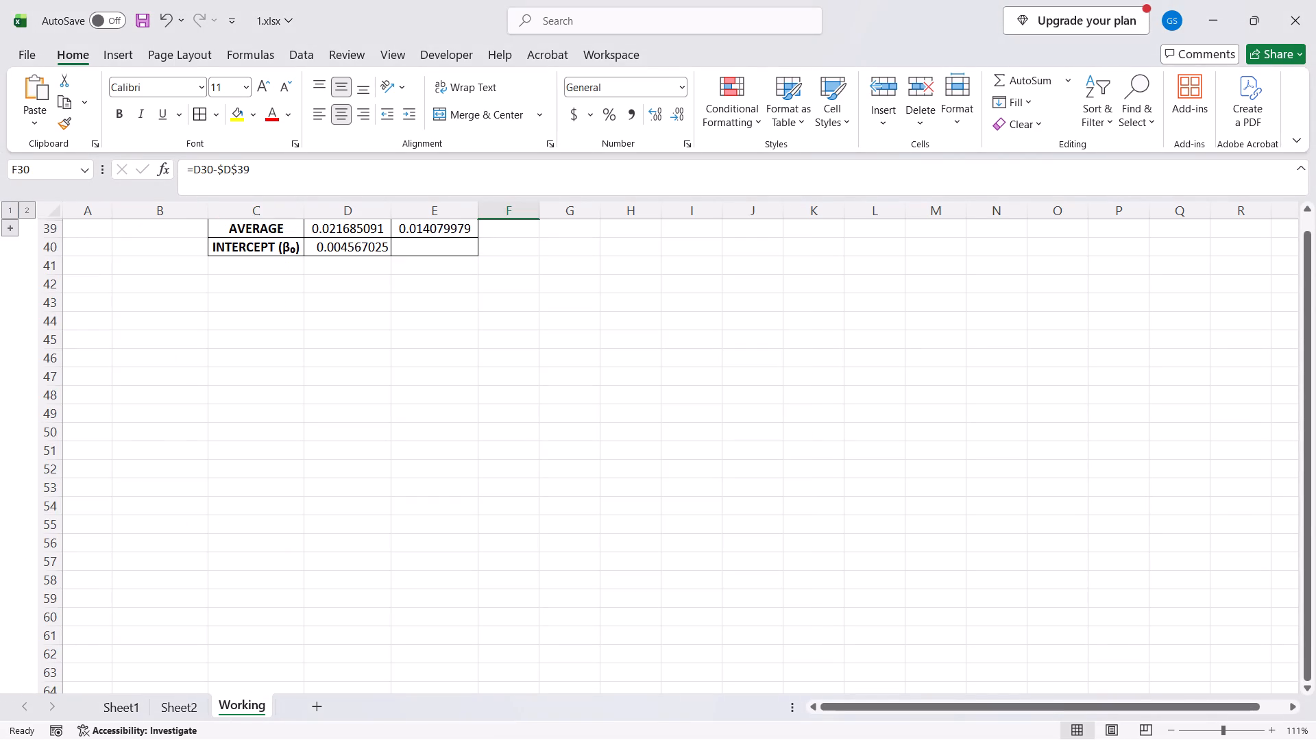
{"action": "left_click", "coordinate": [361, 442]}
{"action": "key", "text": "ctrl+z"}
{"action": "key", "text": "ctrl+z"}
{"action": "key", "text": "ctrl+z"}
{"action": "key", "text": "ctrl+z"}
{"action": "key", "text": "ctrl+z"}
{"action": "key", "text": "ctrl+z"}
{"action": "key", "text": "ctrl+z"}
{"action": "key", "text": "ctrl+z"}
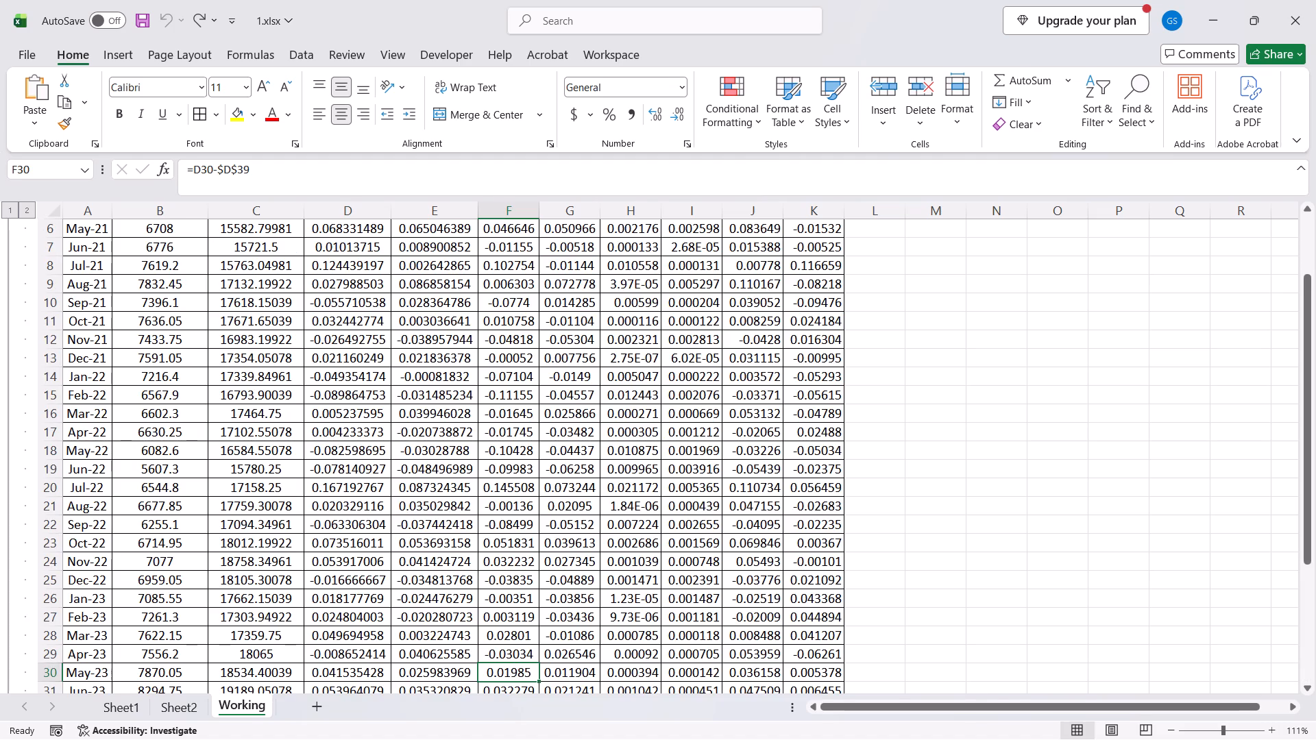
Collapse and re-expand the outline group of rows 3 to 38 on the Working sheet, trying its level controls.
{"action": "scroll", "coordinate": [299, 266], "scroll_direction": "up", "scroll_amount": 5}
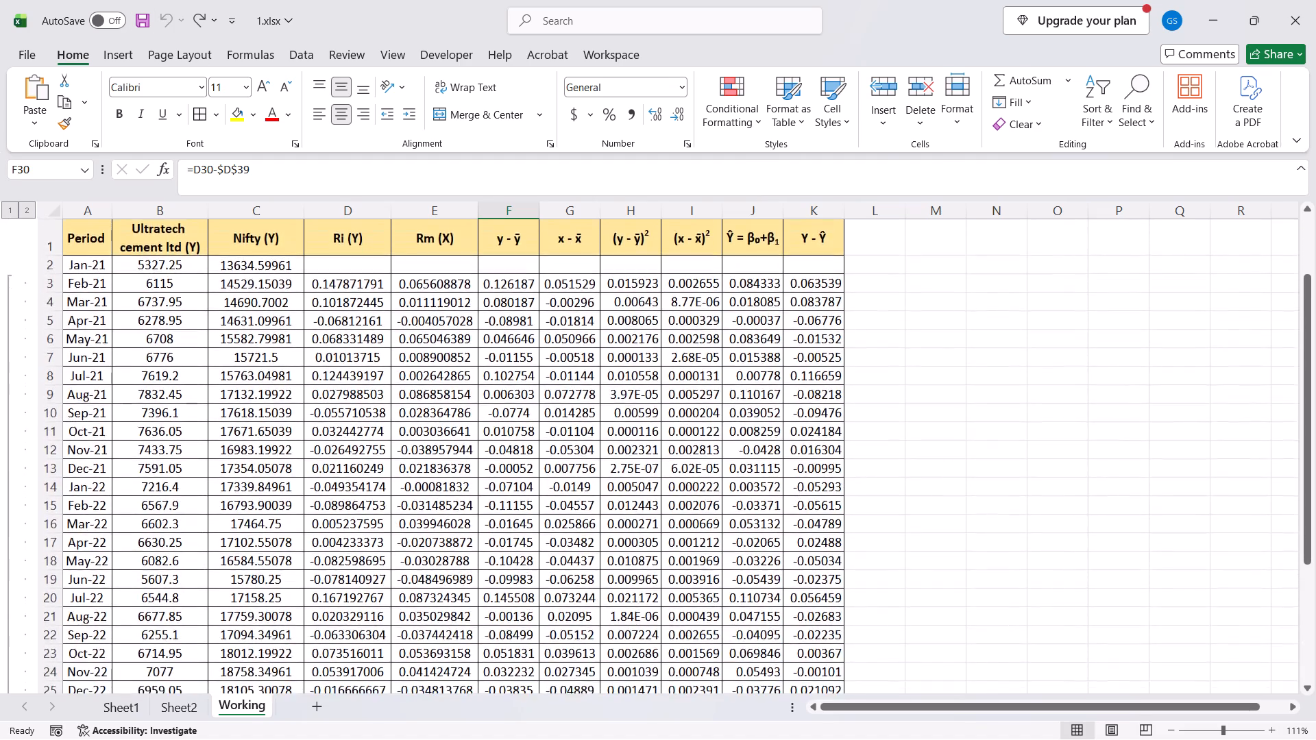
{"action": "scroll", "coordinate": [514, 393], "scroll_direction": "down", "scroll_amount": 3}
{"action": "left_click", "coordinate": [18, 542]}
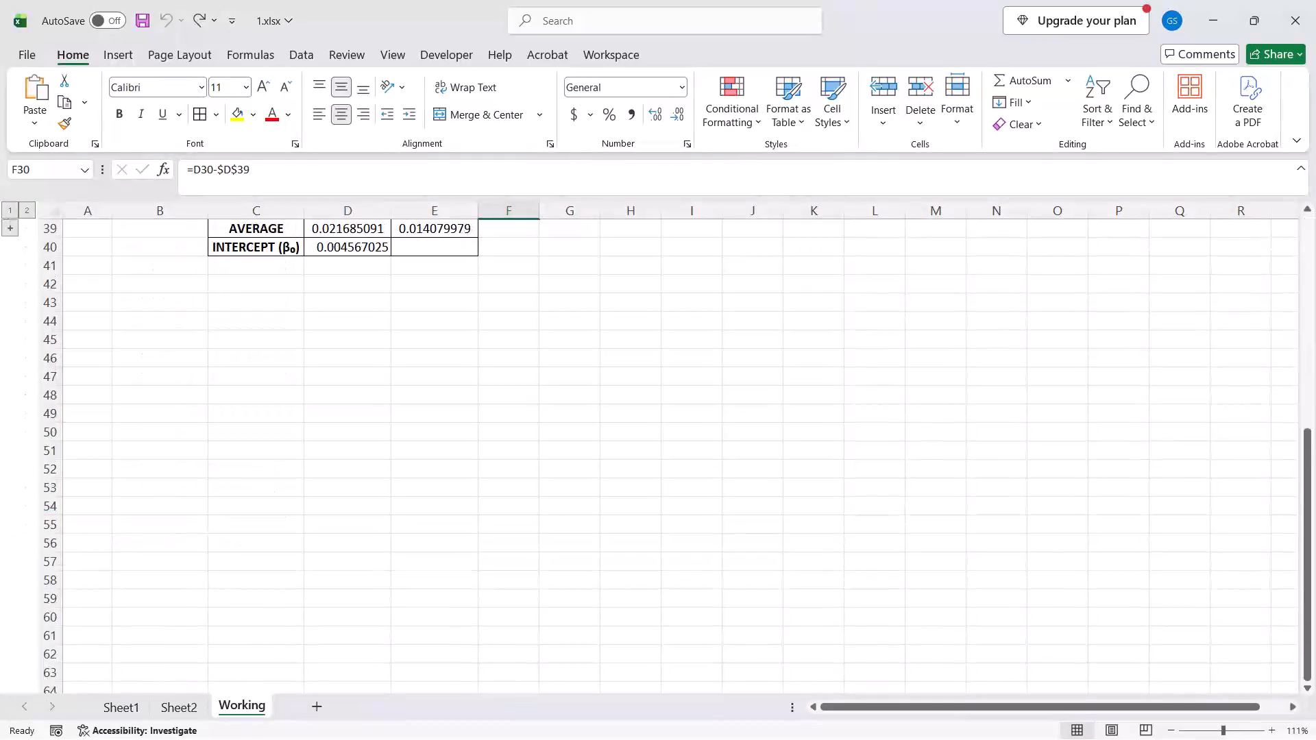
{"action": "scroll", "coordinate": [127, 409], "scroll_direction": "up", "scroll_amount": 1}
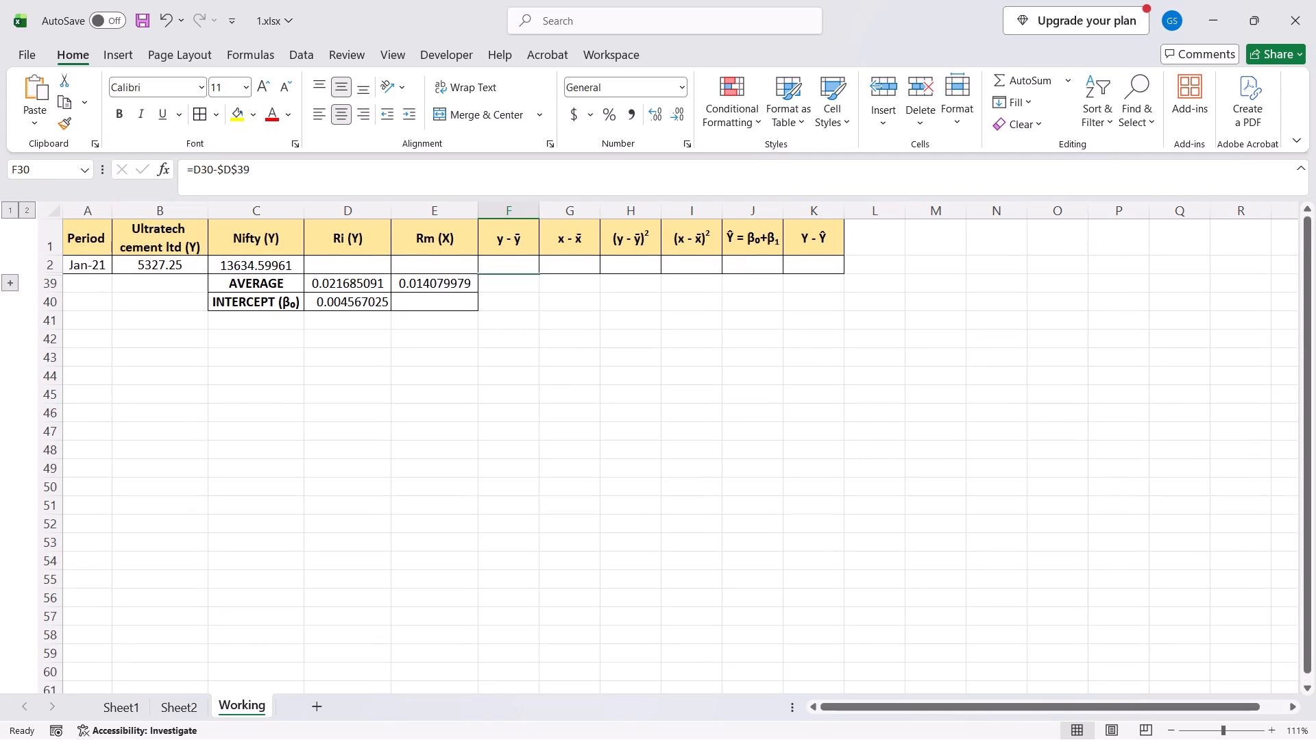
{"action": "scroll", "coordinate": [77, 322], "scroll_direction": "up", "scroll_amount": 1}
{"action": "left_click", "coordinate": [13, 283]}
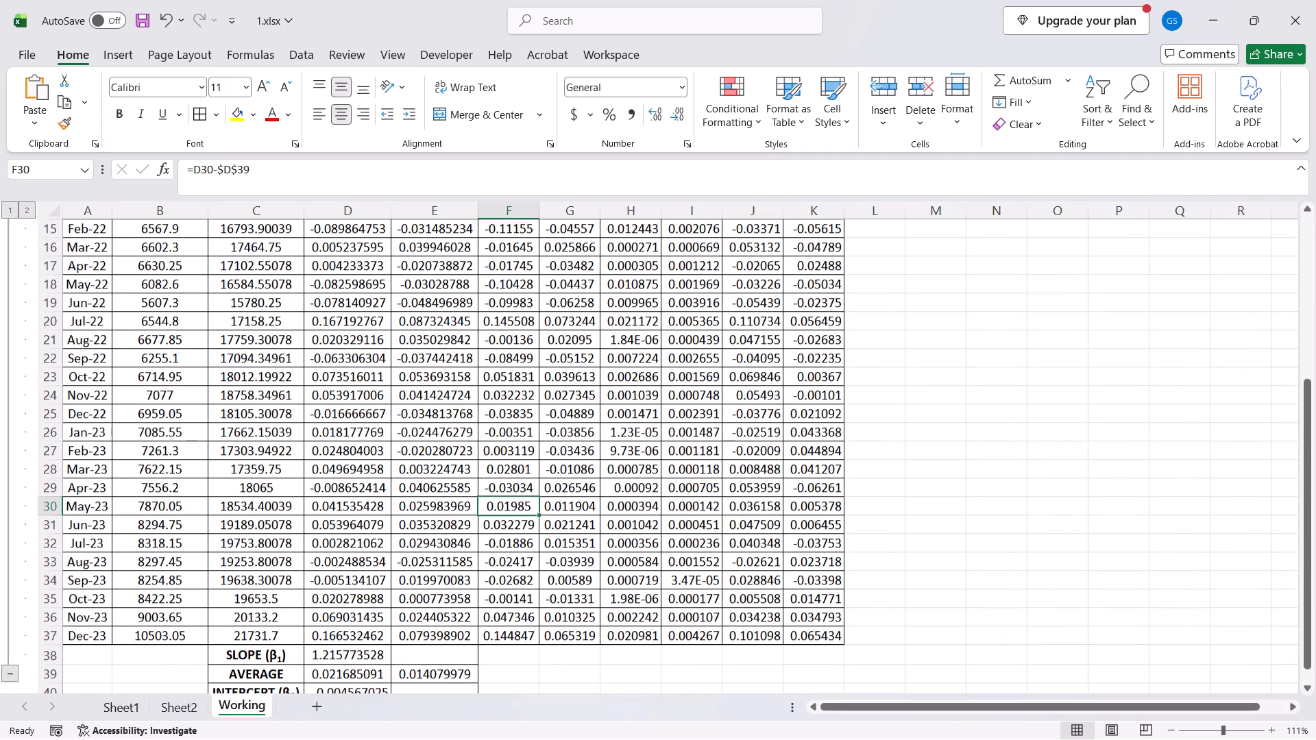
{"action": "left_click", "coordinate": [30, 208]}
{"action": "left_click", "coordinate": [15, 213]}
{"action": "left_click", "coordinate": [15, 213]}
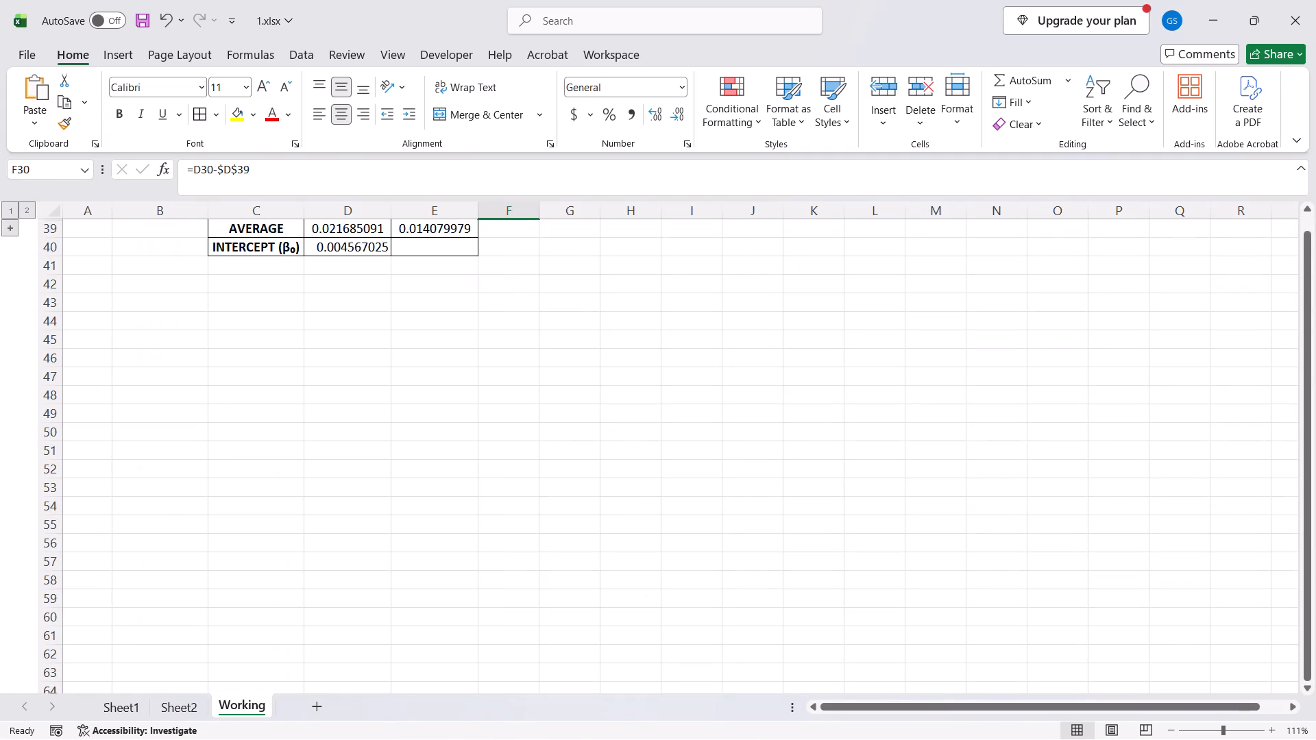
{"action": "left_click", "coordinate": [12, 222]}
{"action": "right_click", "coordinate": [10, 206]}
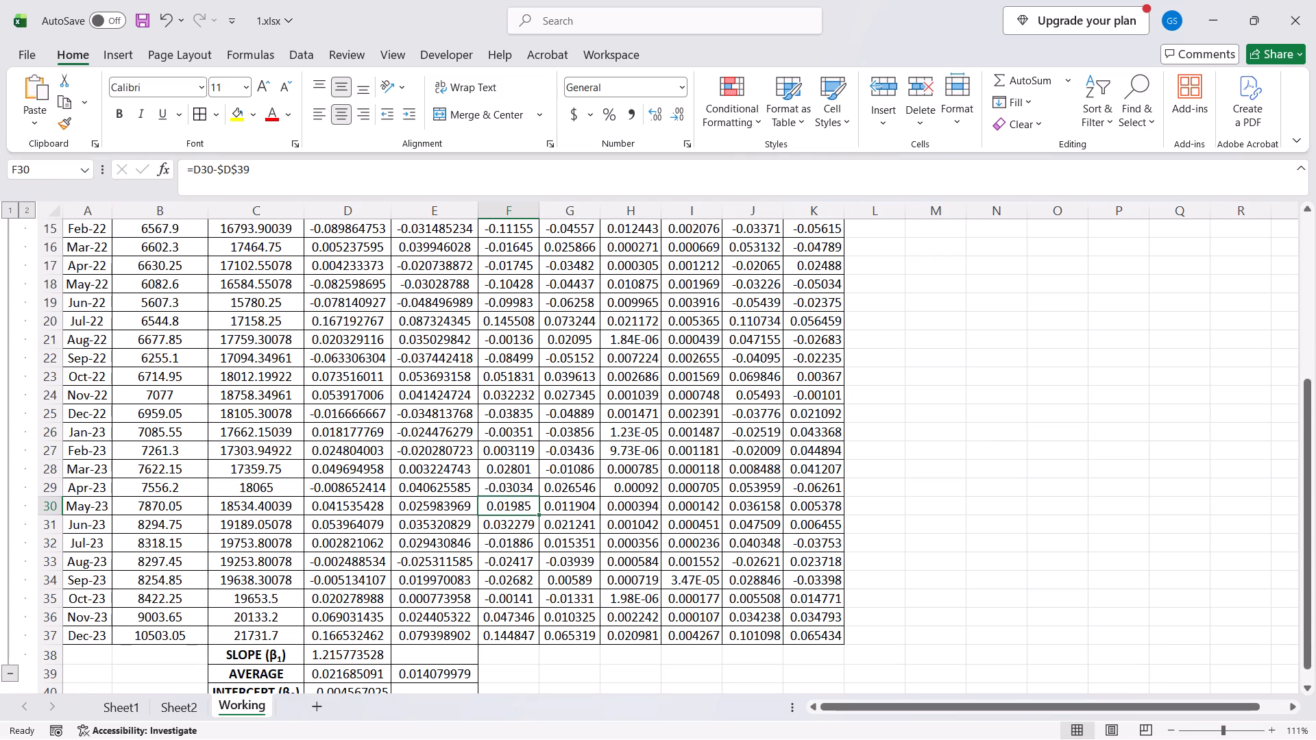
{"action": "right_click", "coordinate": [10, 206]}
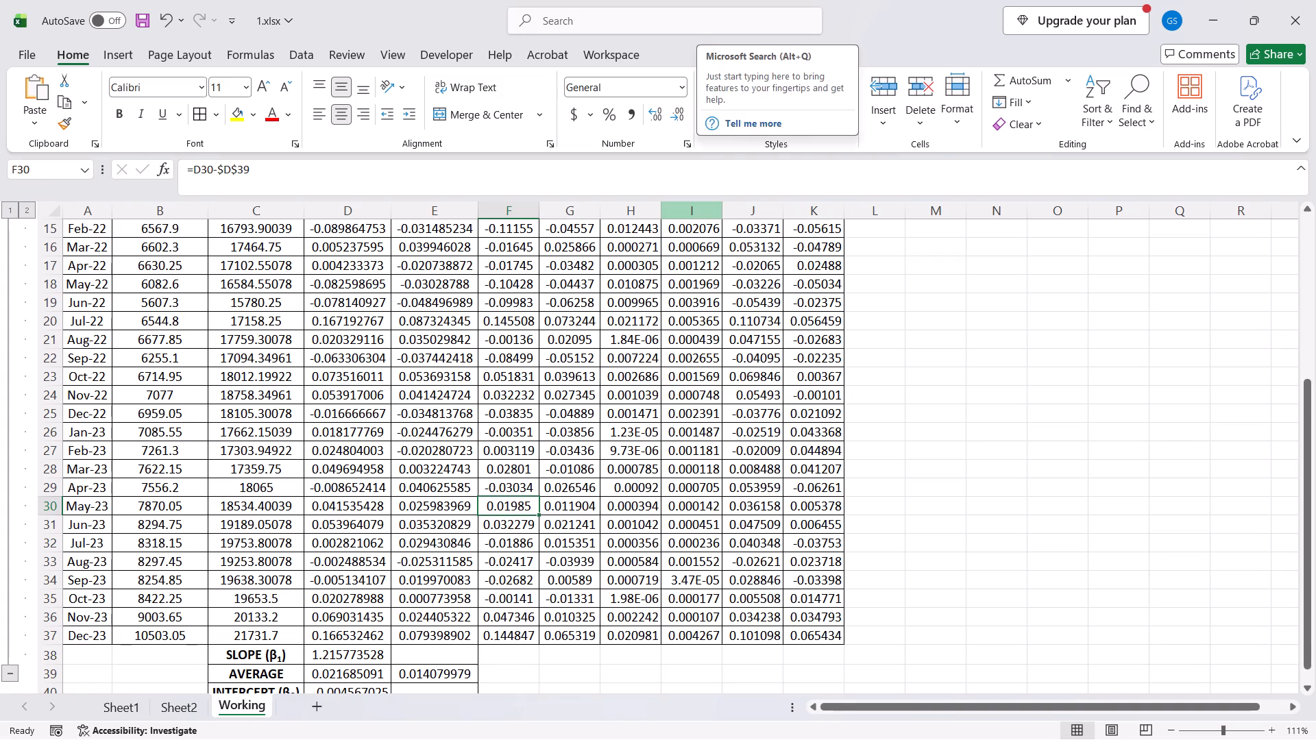
Collapse the outline on Sheet2 to level 1, hiding rows 3 to 38.
{"action": "left_click", "coordinate": [188, 705]}
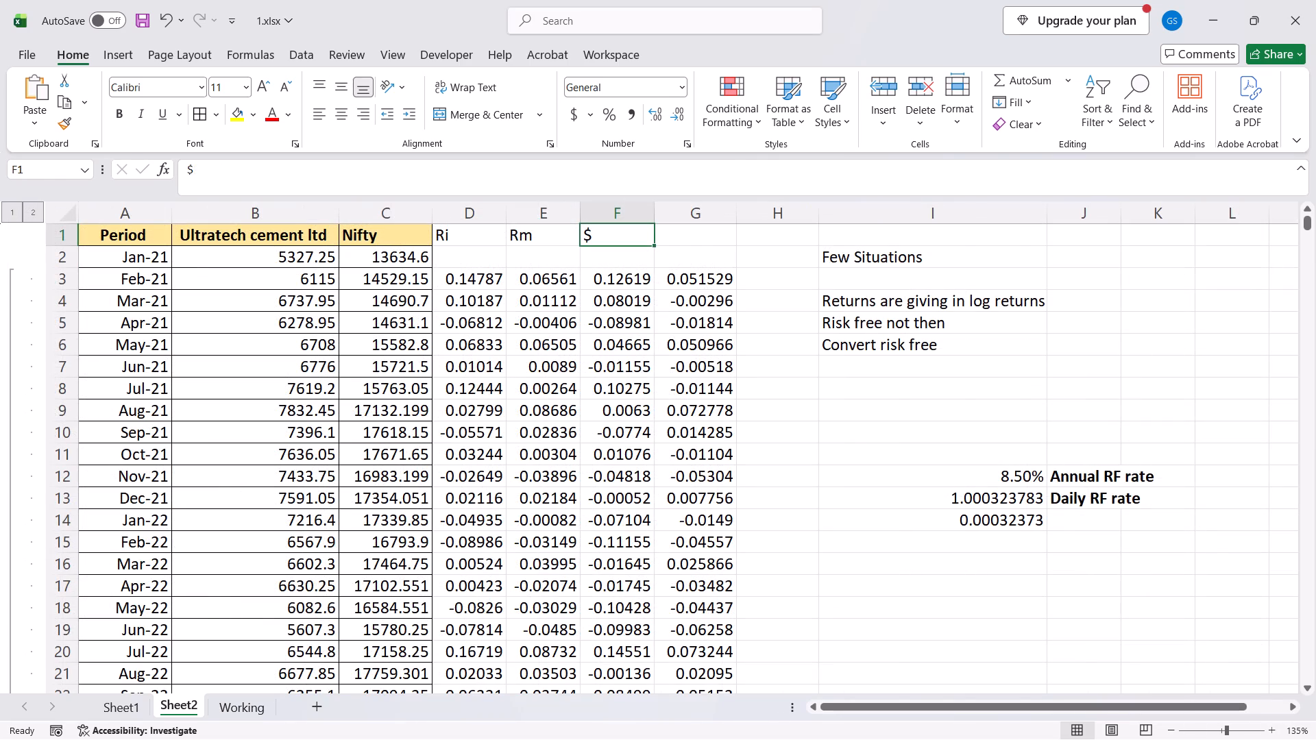
{"action": "left_click", "coordinate": [55, 206]}
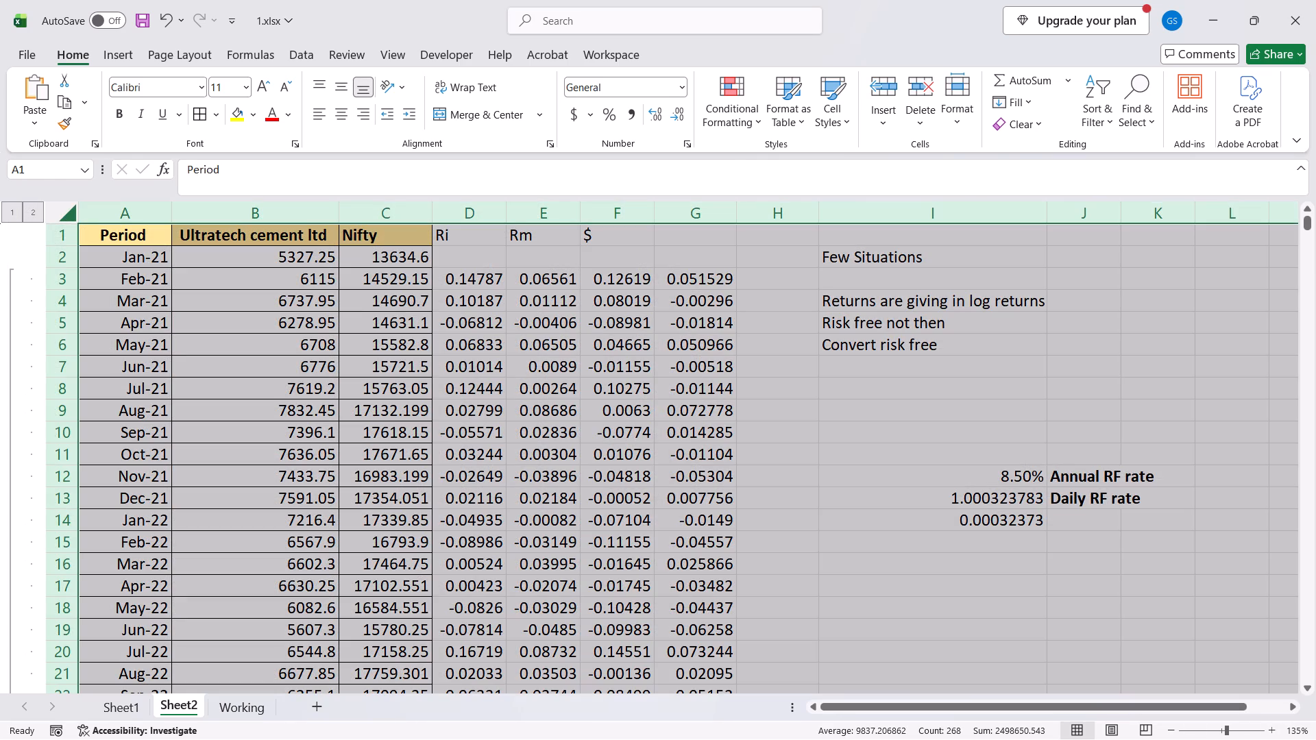
{"action": "right_click", "coordinate": [32, 210]}
{"action": "left_click", "coordinate": [32, 210]}
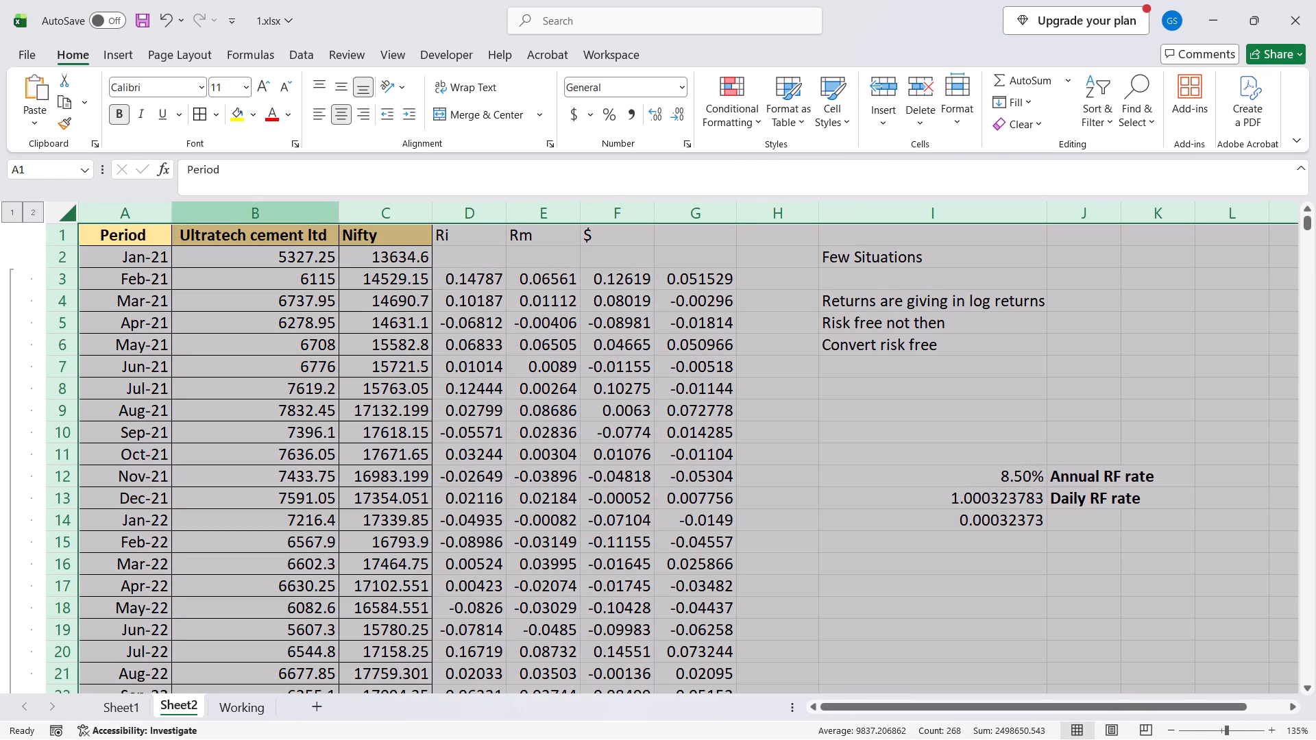
{"action": "left_click", "coordinate": [197, 209]}
{"action": "left_click", "coordinate": [112, 232]}
{"action": "left_click", "coordinate": [0, 216]}
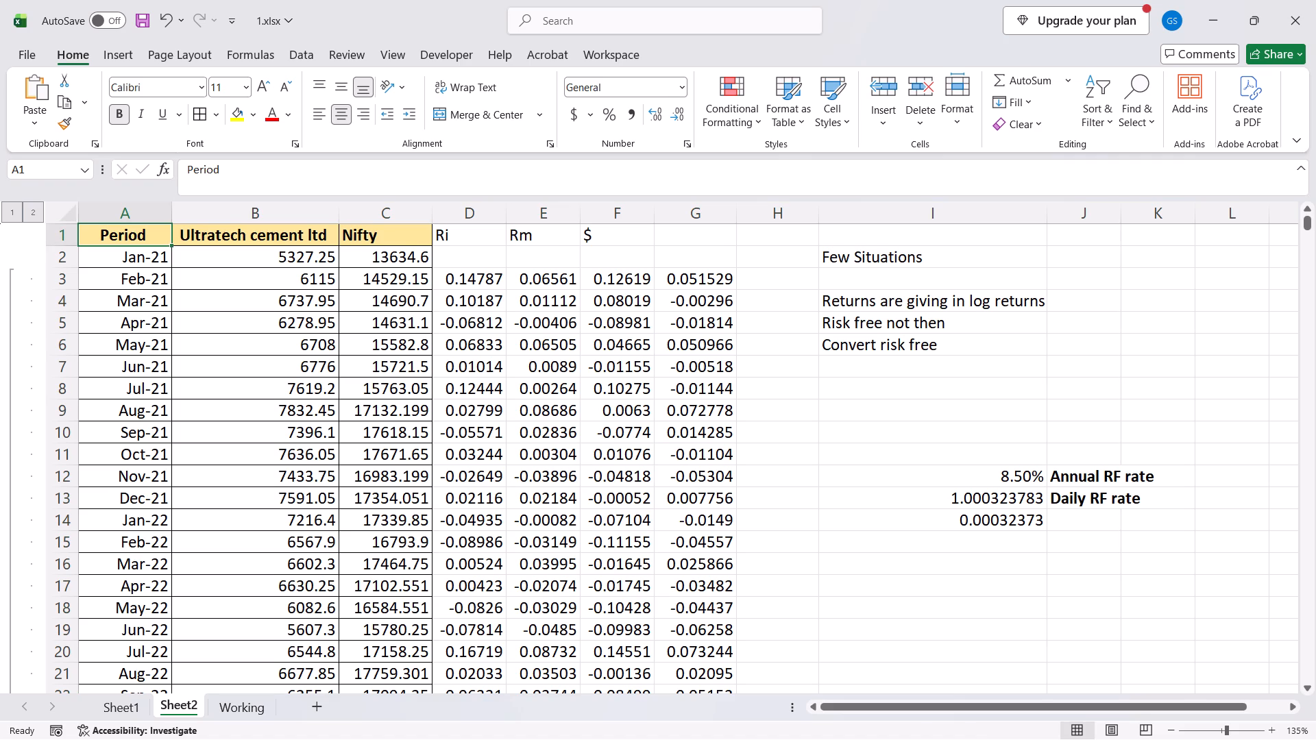
{"action": "left_click", "coordinate": [12, 212]}
{"action": "left_click", "coordinate": [19, 227]}
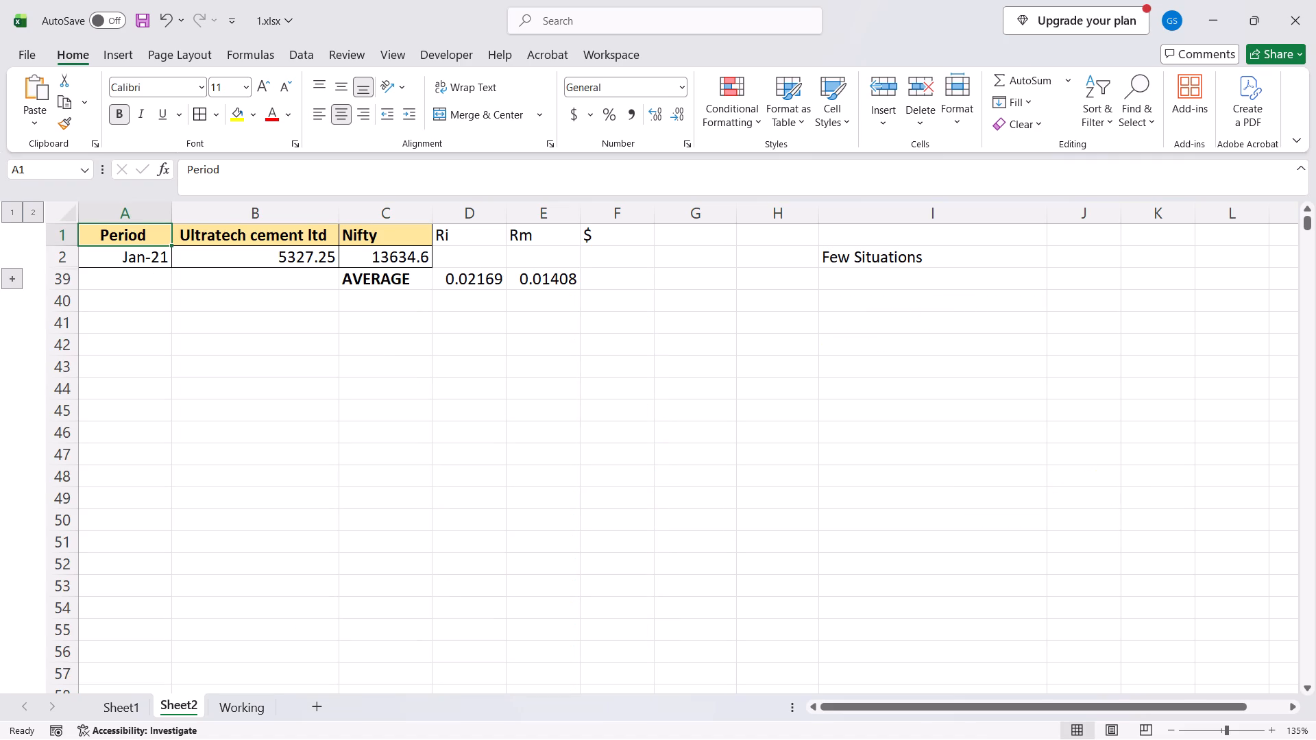
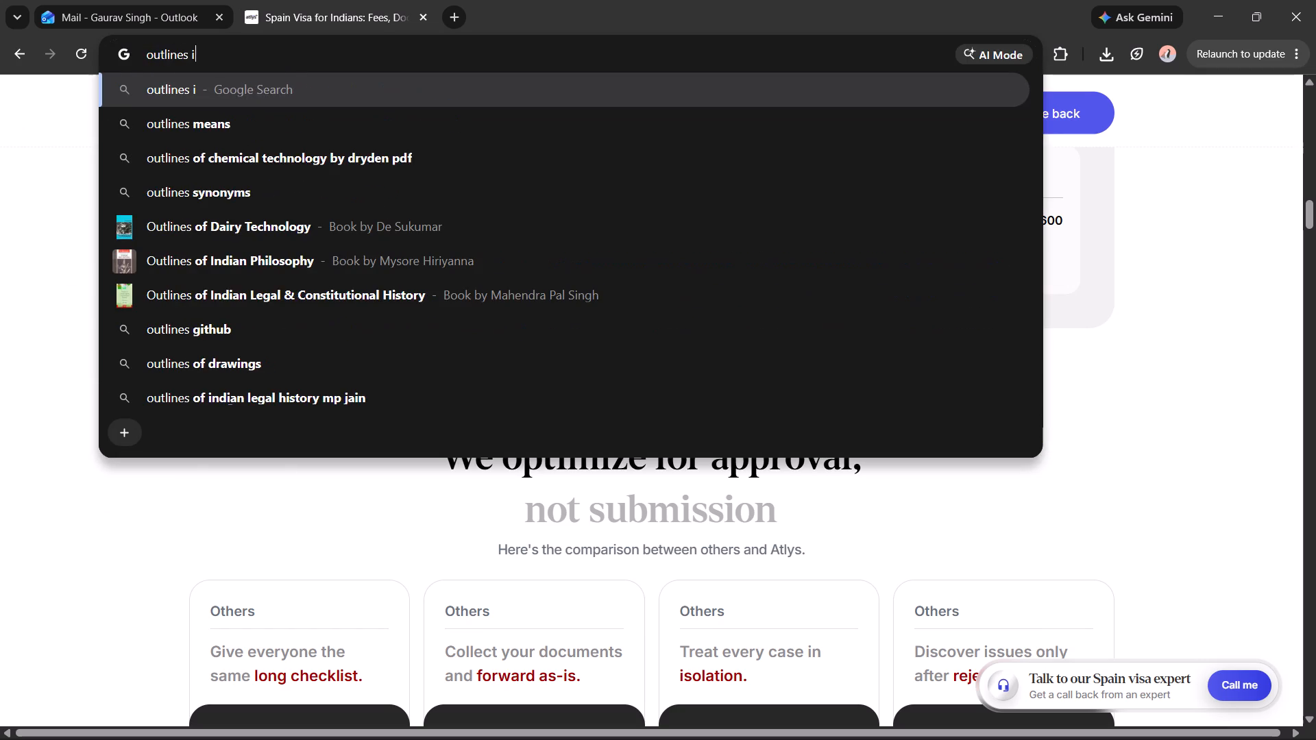
Search the web for outlines in Excel and expand the overview to read how outlining works.
{"action": "type", "text": "n ex"}
{"action": "key", "text": "Return"}
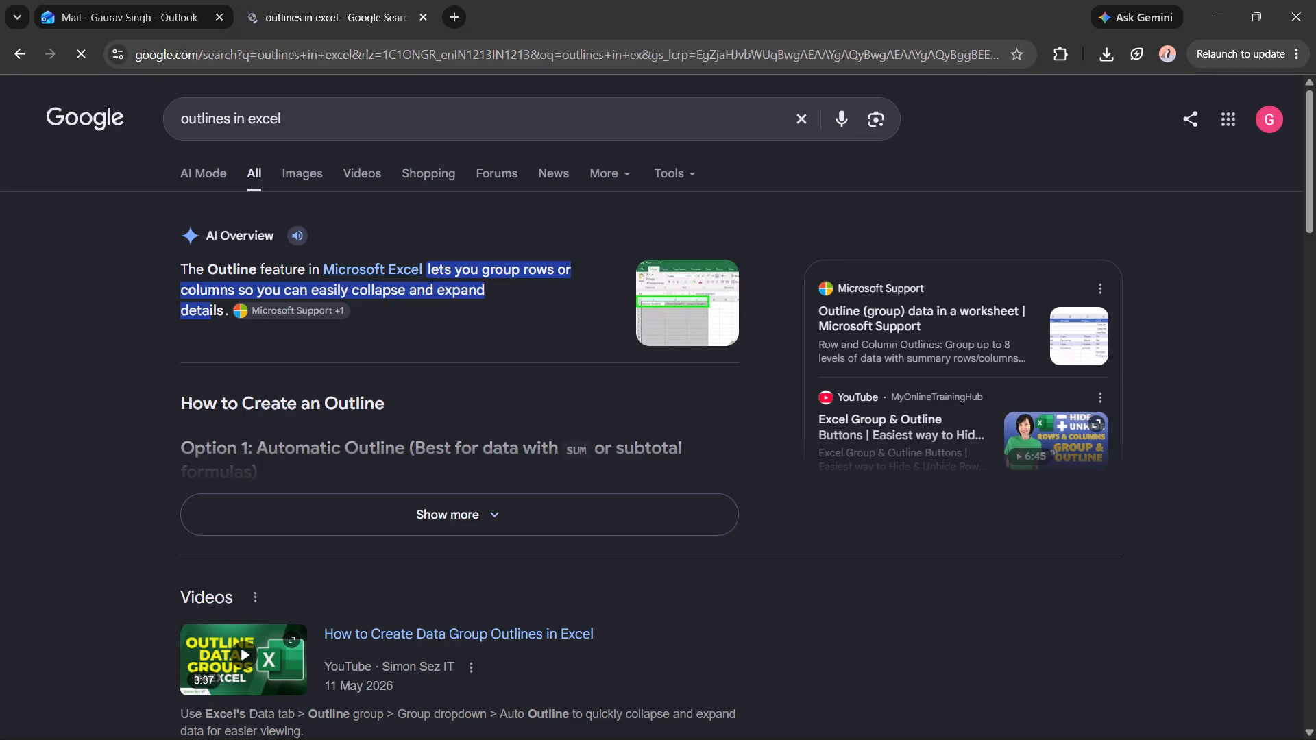
{"action": "left_click", "coordinate": [431, 491]}
{"action": "scroll", "coordinate": [442, 505], "scroll_direction": "down", "scroll_amount": 1}
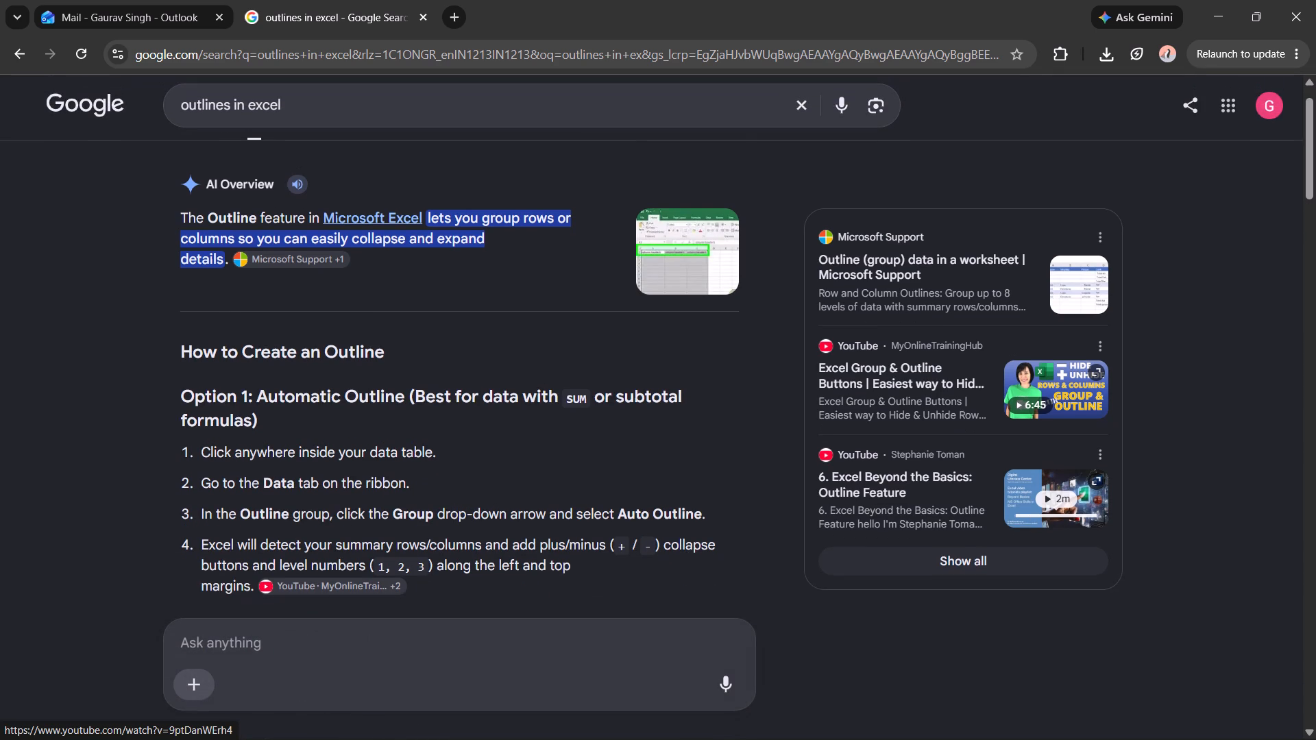
Switch back to the Excel workbook and look over the regression columns on the Working sheet.
{"action": "key", "text": "alt+Tab"}
{"action": "key", "text": "Right"}
{"action": "key", "text": "Up"}
{"action": "key", "text": "Left"}
{"action": "key", "text": "Right"}
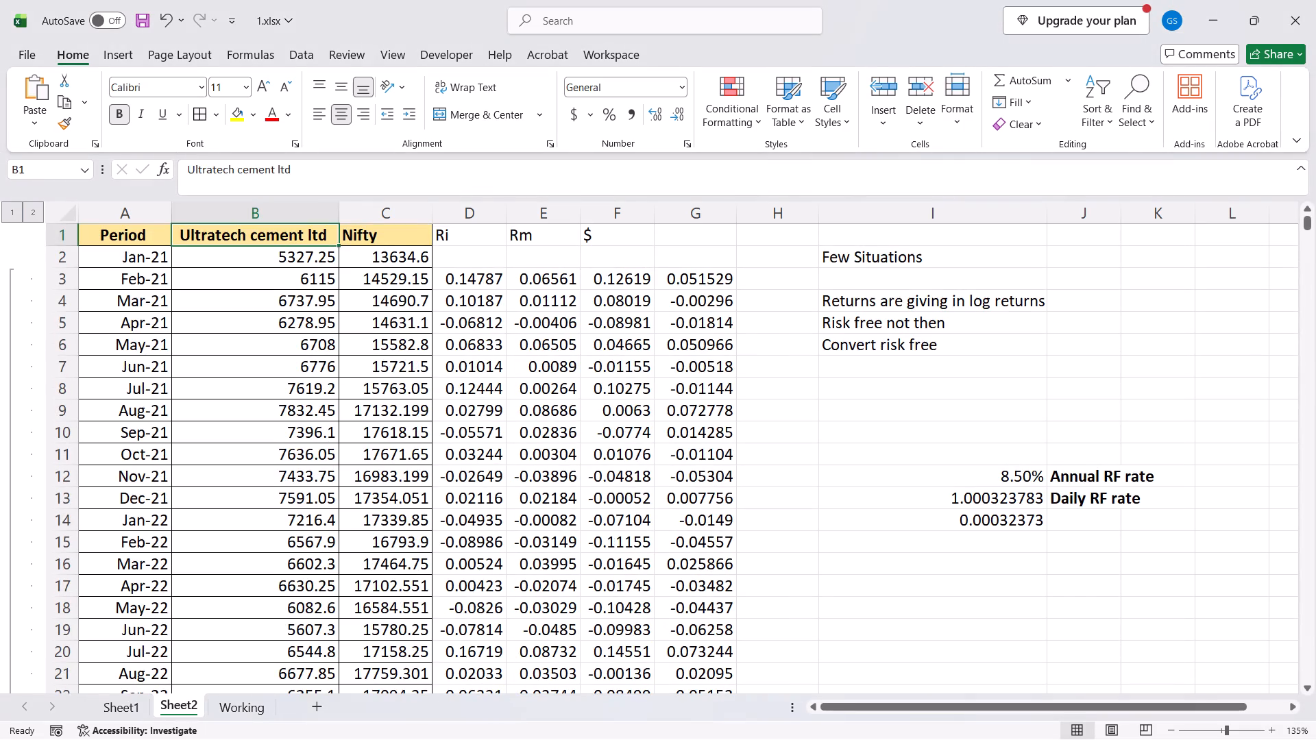
{"action": "key", "text": "Right"}
{"action": "key", "text": "ctrl+Page_Down"}
{"action": "key", "text": "Right"}
{"action": "key", "text": "Down"}
{"action": "key", "text": "Right"}
{"action": "key", "text": "Right"}
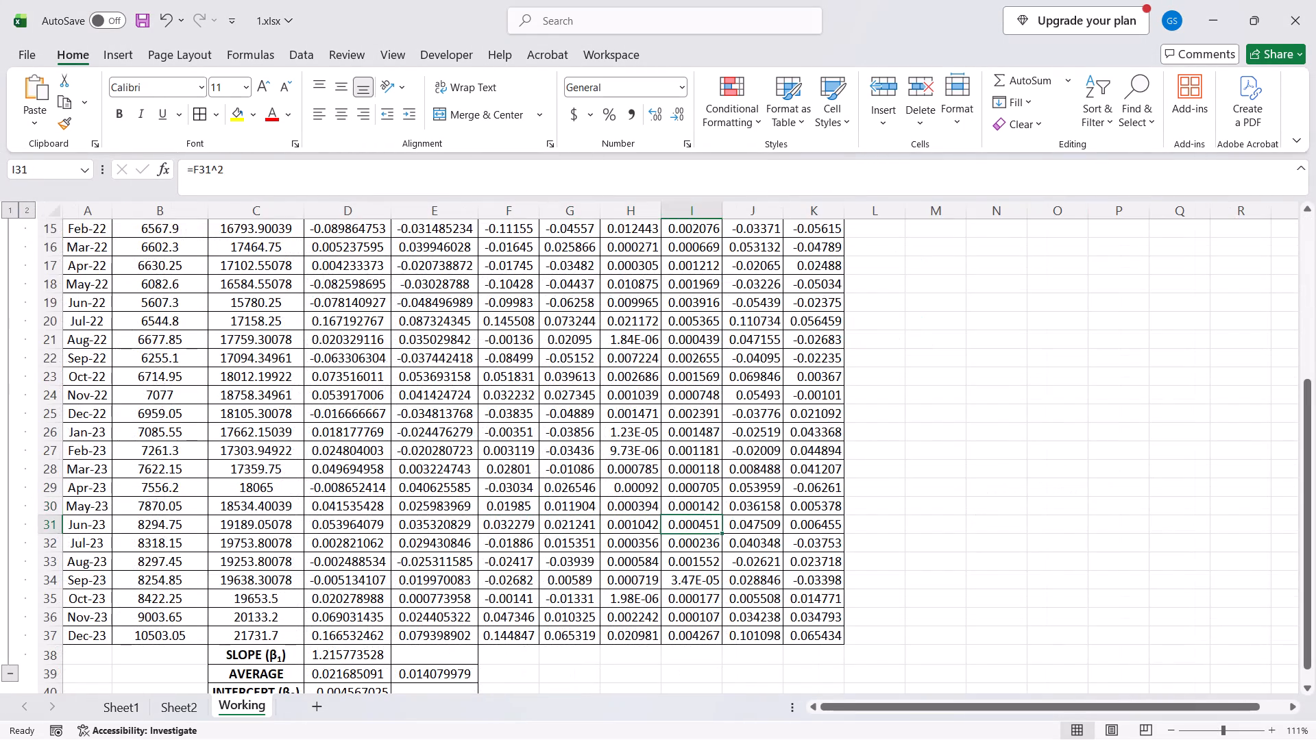
{"action": "key", "text": "Right"}
{"action": "key", "text": "Up"}
{"action": "key", "text": "Down"}
{"action": "key", "text": "Right"}
{"action": "key", "text": "ctrl+Up"}
{"action": "key", "text": "Right"}
{"action": "key", "text": "Up"}
{"action": "key", "text": "Down"}
{"action": "key", "text": "Up"}
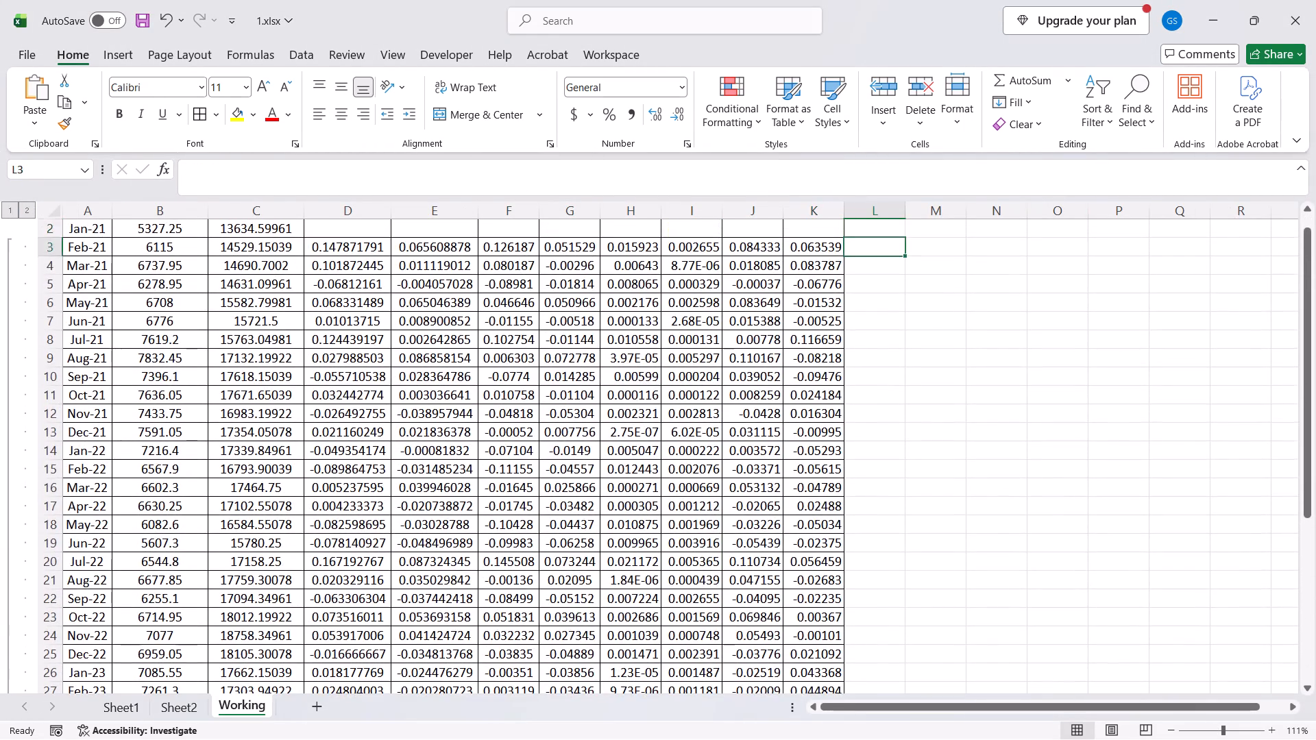
Add "error = " in front of the header in K1 of the Working sheet, making it "error = Y - Ŷ".
{"action": "key", "text": "ctrl+Left"}
{"action": "key", "text": "ctrl+Up"}
{"action": "key", "text": "Right"}
{"action": "key", "text": "Right"}
{"action": "key", "text": "Right"}
{"action": "key", "text": "Right"}
{"action": "key", "text": "Right"}
{"action": "key", "text": "Right"}
{"action": "key", "text": "Right"}
{"action": "key", "text": "Right"}
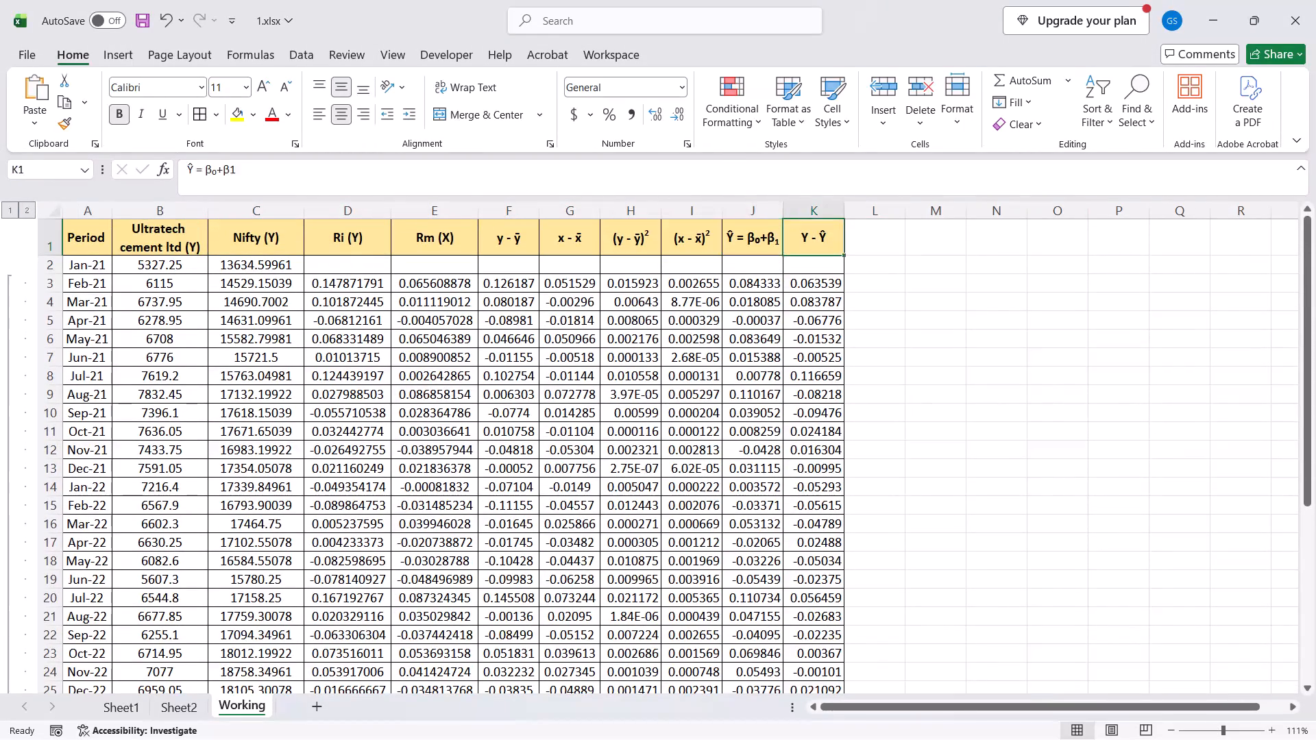
{"action": "key", "text": "Left"}
{"action": "key", "text": "Right"}
{"action": "key", "text": "F2"}
{"action": "key", "text": "Left"}
{"action": "key", "text": "Left"}
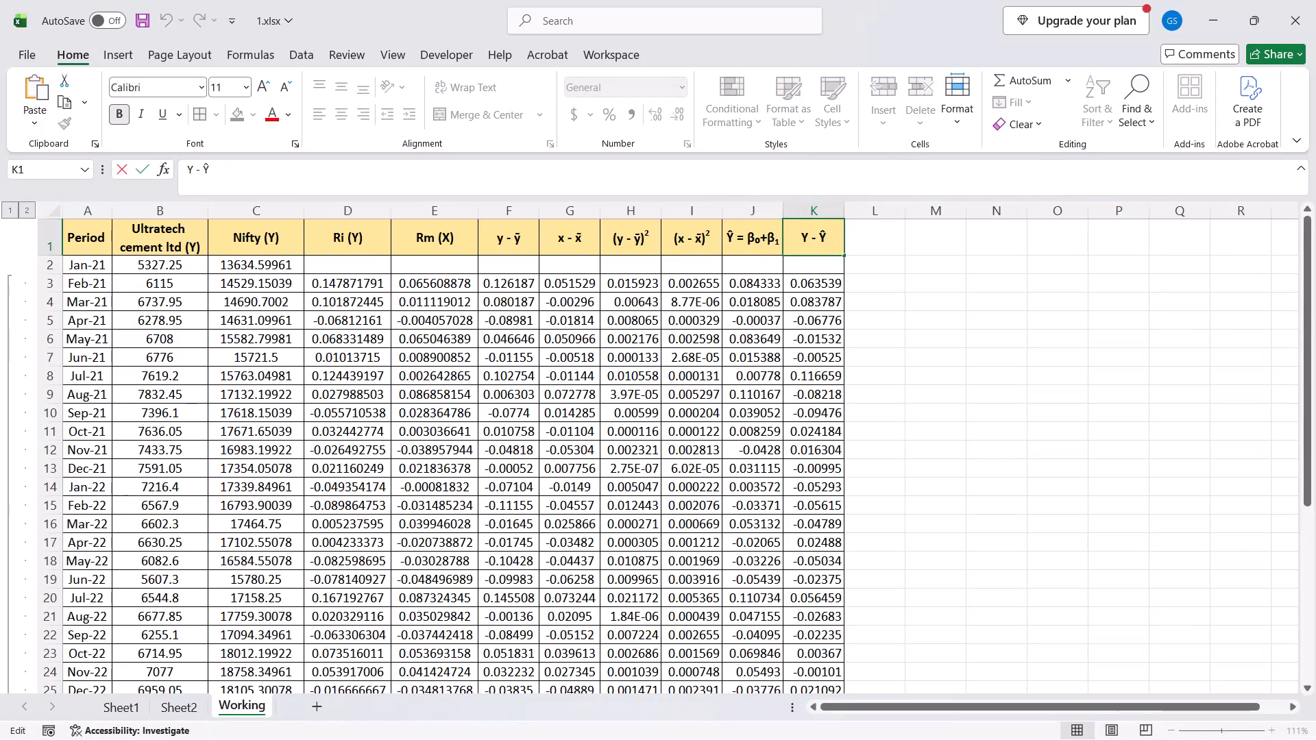
{"action": "key", "text": "Left"}
{"action": "key", "text": "Left"}
{"action": "key", "text": "Left"}
{"action": "type", "text": "error"}
{"action": "key", "text": "space"}
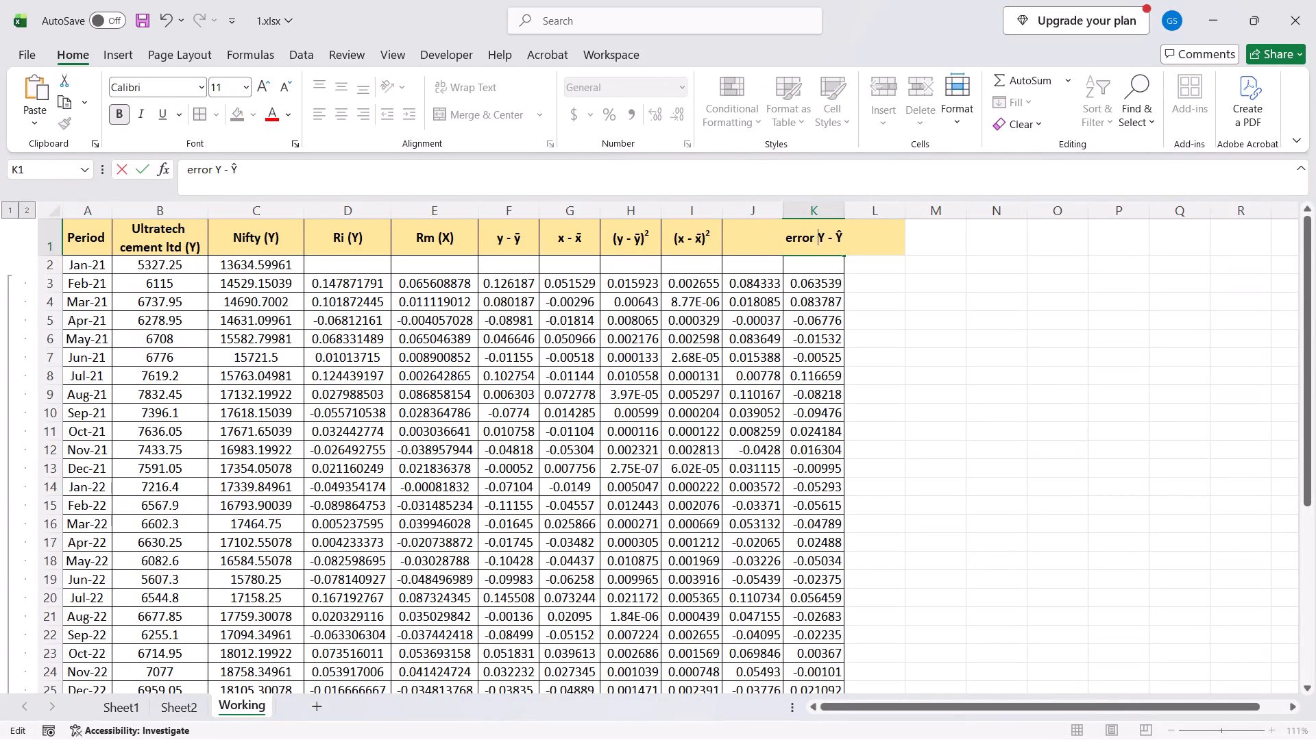
{"action": "type", "text": "="}
{"action": "key", "text": "space"}
{"action": "key", "text": "Return"}
Wrap the text of the "error = Y - Ŷ" header in K1.
{"action": "key", "text": "Up"}
{"action": "key", "text": "Right"}
{"action": "key", "text": "Down"}
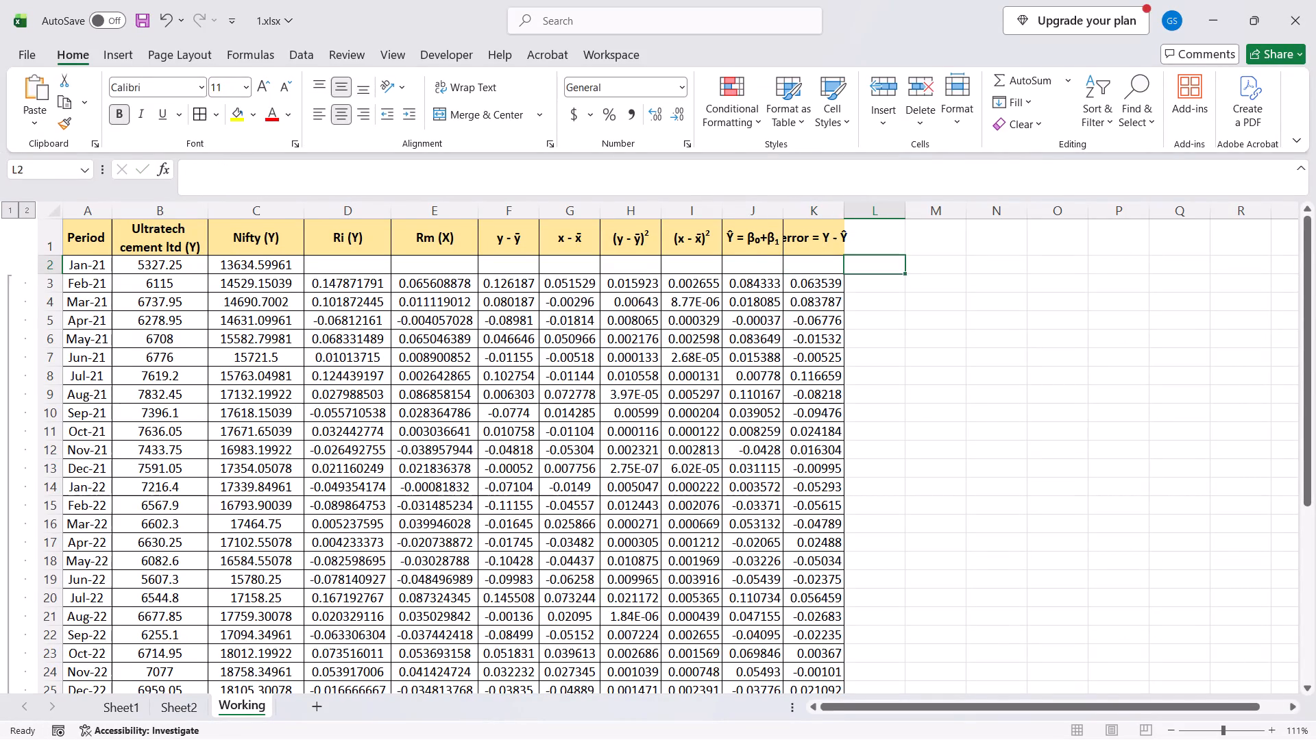
{"action": "key", "text": "Up"}
{"action": "key", "text": "Left"}
{"action": "key", "text": "Up"}
{"action": "type", "text": "hw"}
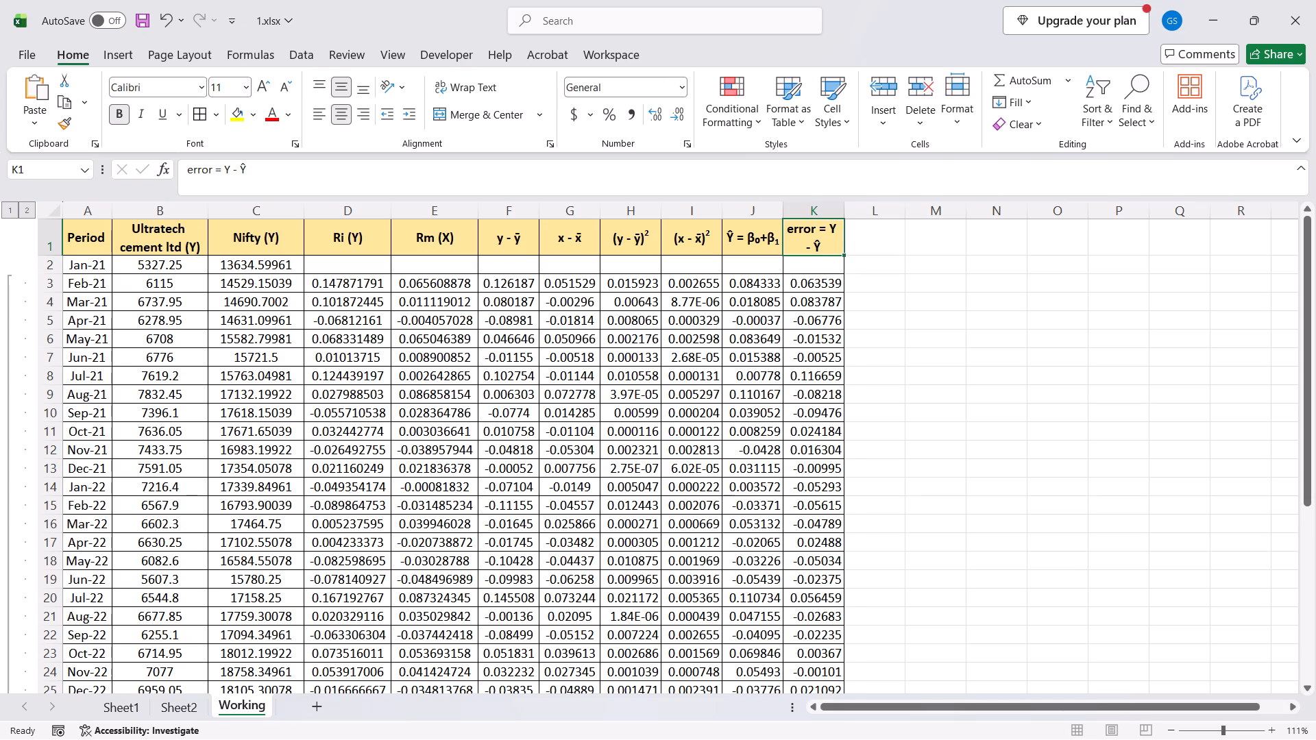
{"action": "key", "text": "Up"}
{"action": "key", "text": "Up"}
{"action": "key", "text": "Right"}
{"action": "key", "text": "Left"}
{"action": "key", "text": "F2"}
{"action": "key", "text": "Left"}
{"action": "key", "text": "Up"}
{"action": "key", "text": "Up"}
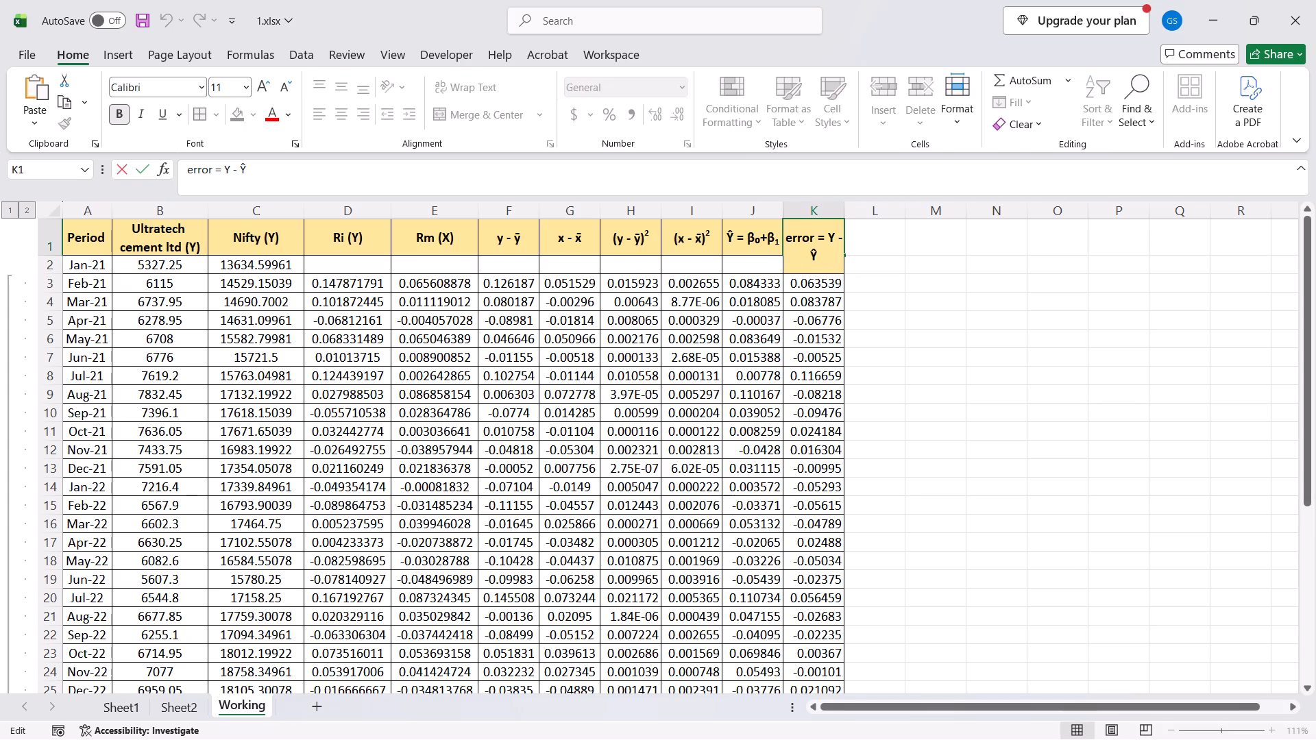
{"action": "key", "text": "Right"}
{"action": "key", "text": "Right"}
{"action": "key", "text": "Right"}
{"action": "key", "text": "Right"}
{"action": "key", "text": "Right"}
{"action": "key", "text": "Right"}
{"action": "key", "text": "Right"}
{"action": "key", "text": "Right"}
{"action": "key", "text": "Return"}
Insert extra spaces after the equals sign in the K1 header to push "Y - Ŷ" onto the second line.
{"action": "key", "text": "Up"}
{"action": "key", "text": "F2"}
{"action": "key", "text": "Up"}
{"action": "key", "text": "Up"}
{"action": "key", "text": "Right"}
{"action": "key", "text": "Right"}
{"action": "key", "text": "Right"}
{"action": "key", "text": "Right"}
{"action": "key", "text": "ctrl+Right"}
{"action": "key", "text": "ctrl+Right"}
{"action": "key", "text": "Right"}
{"action": "key", "text": "Left"}
{"action": "key", "text": "space"}
{"action": "key", "text": "space"}
{"action": "key", "text": "space"}
{"action": "key", "text": "BackSpace"}
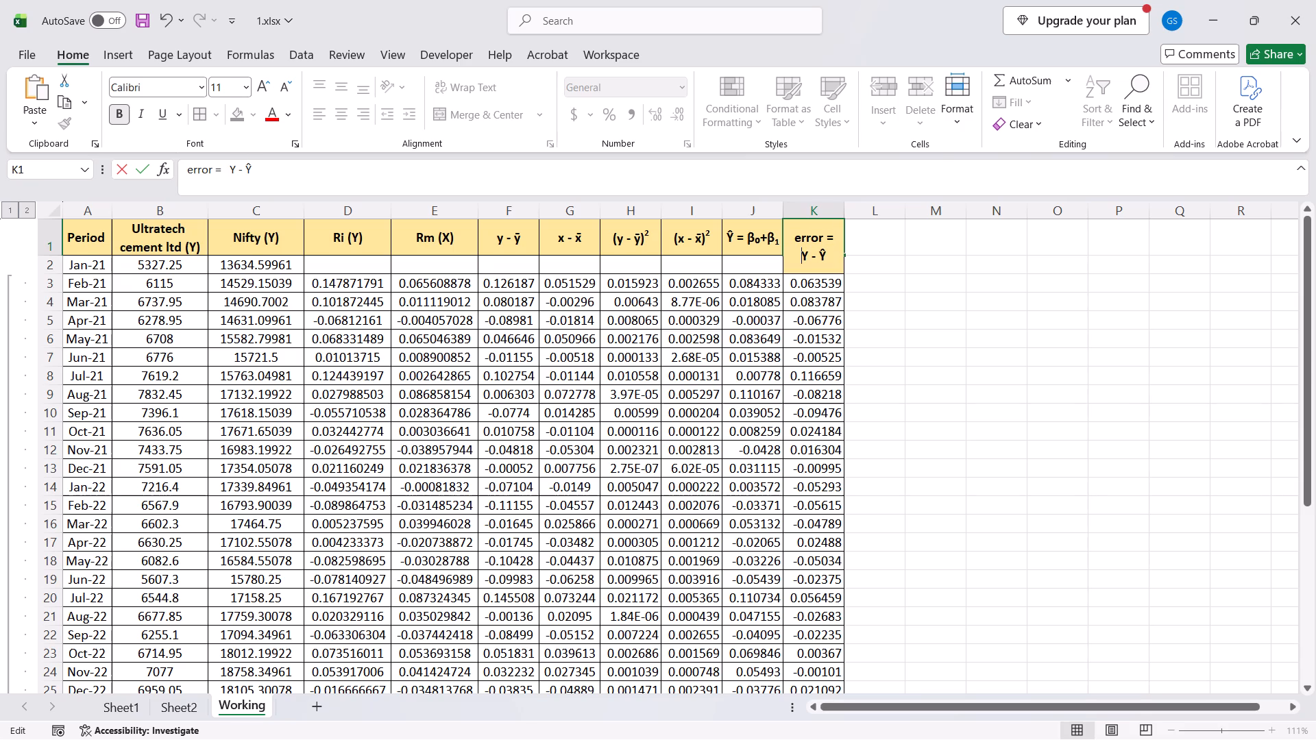
{"action": "key", "text": "Return"}
{"action": "key", "text": "Up"}
{"action": "key", "text": "Right"}
{"action": "key", "text": "Left"}
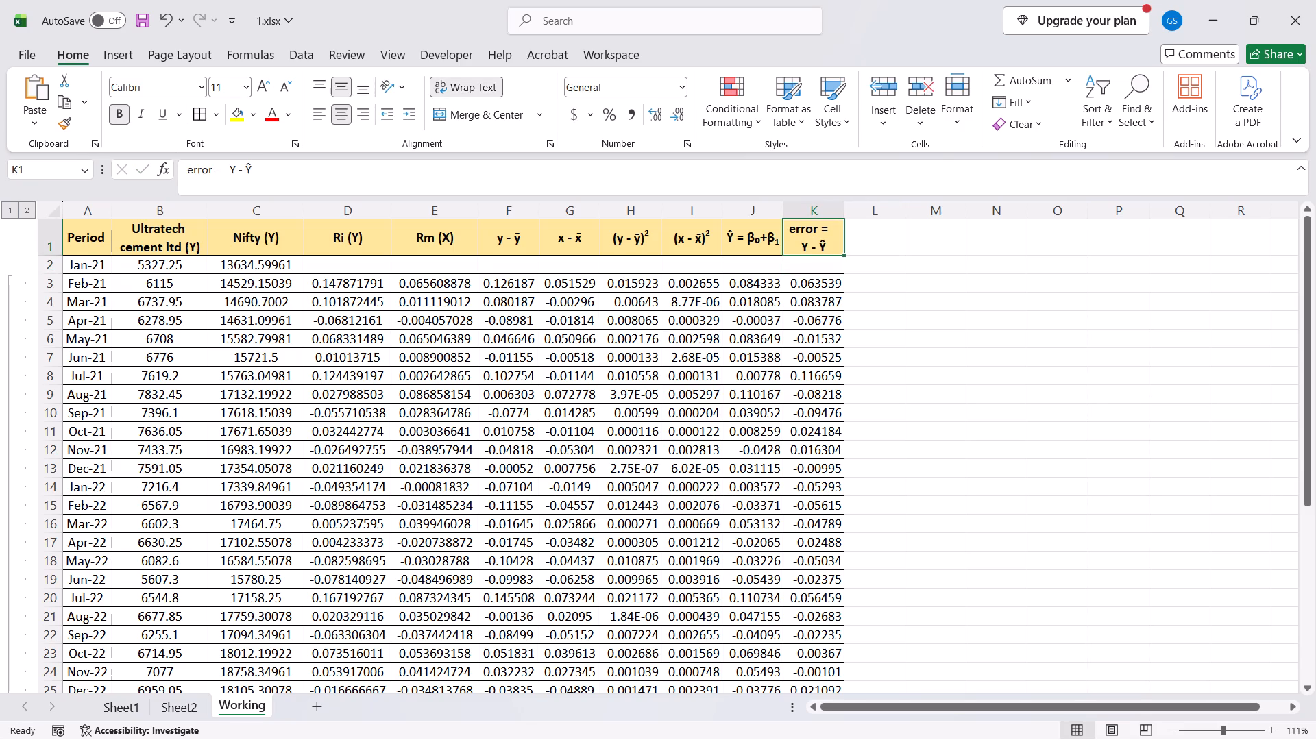
Fill the K1 header across into L1 and shorten its text to "error2".
{"action": "key", "text": "Right"}
{"action": "key", "text": "ctrl+r"}
{"action": "key", "text": "F2"}
{"action": "key", "text": "F2"}
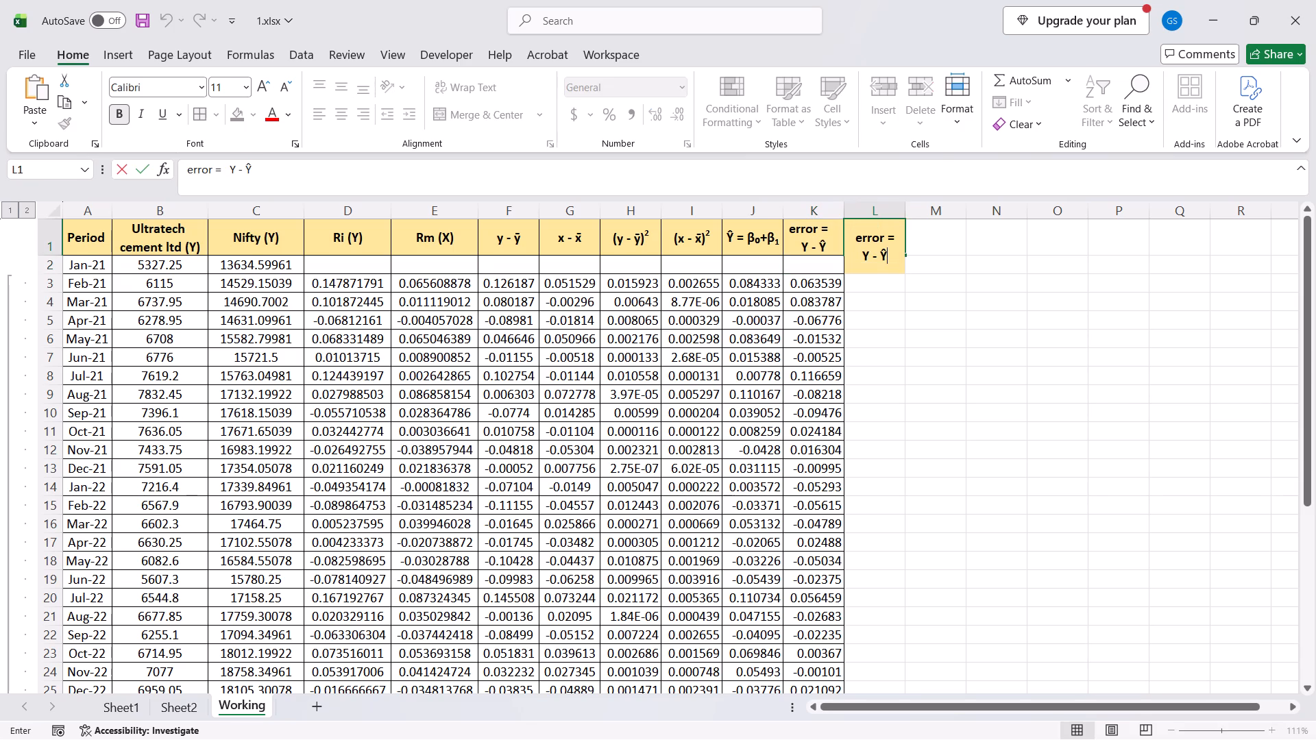
{"action": "key", "text": "ctrl+BackSpace"}
{"action": "key", "text": "BackSpace"}
{"action": "key", "text": "BackSpace"}
{"action": "key", "text": "BackSpace"}
{"action": "key", "text": "BackSpace"}
{"action": "key", "text": "BackSpace"}
{"action": "key", "text": "BackSpace"}
{"action": "key", "text": "BackSpace"}
{"action": "key", "text": "BackSpace"}
{"action": "key", "text": "BackSpace"}
{"action": "key", "text": "BackSpace"}
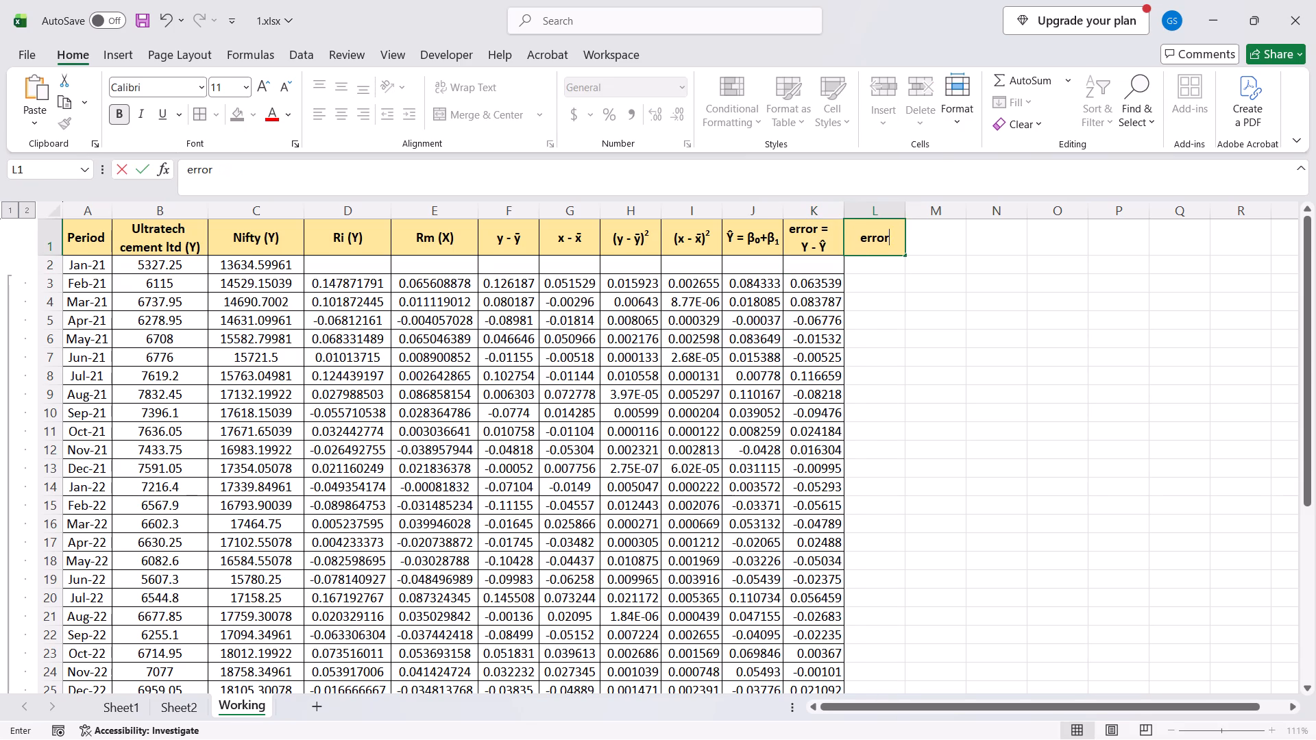
{"action": "key", "text": "2"}
{"action": "key", "text": "shift+Left"}
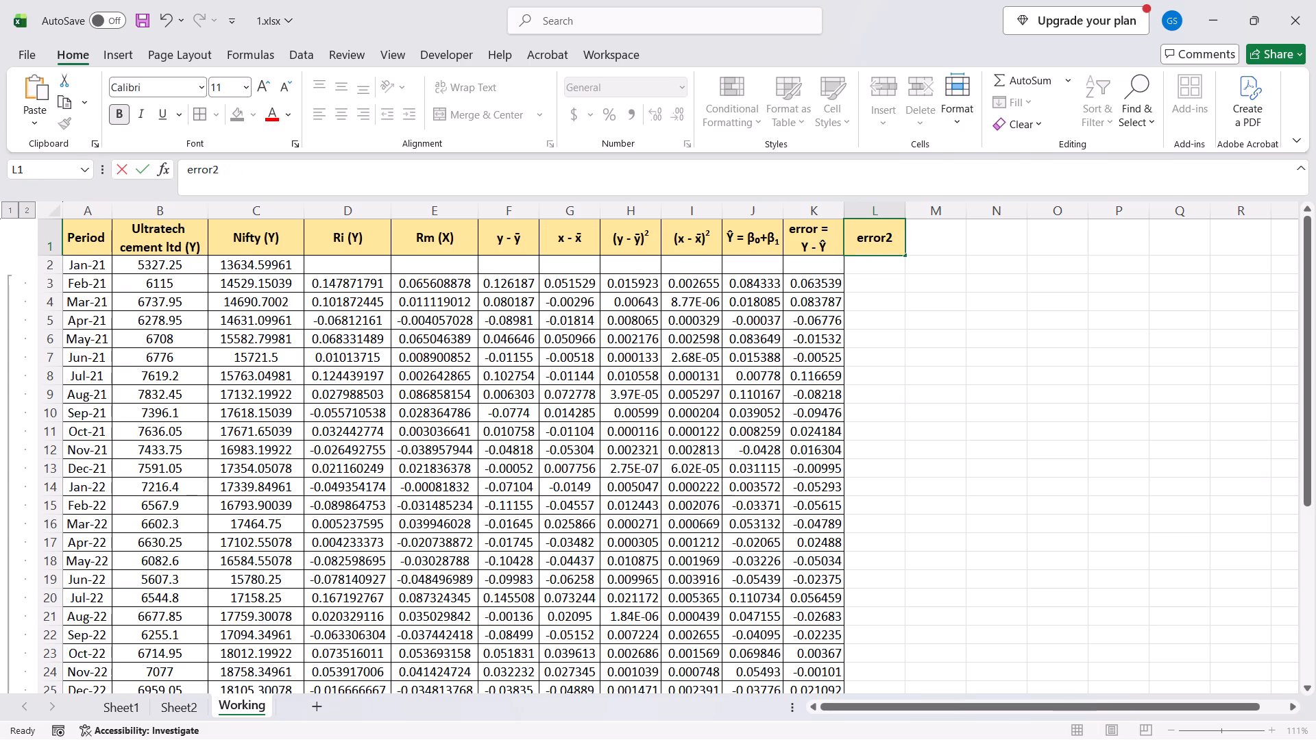
{"action": "key", "text": "Escape"}
Format the 2 in the L1 header "error2" as superscript.
{"action": "key", "text": "Right"}
{"action": "key", "text": "Left"}
{"action": "key", "text": "F2"}
{"action": "key", "text": "shift+Left"}
{"action": "key", "text": "ctrl+1"}
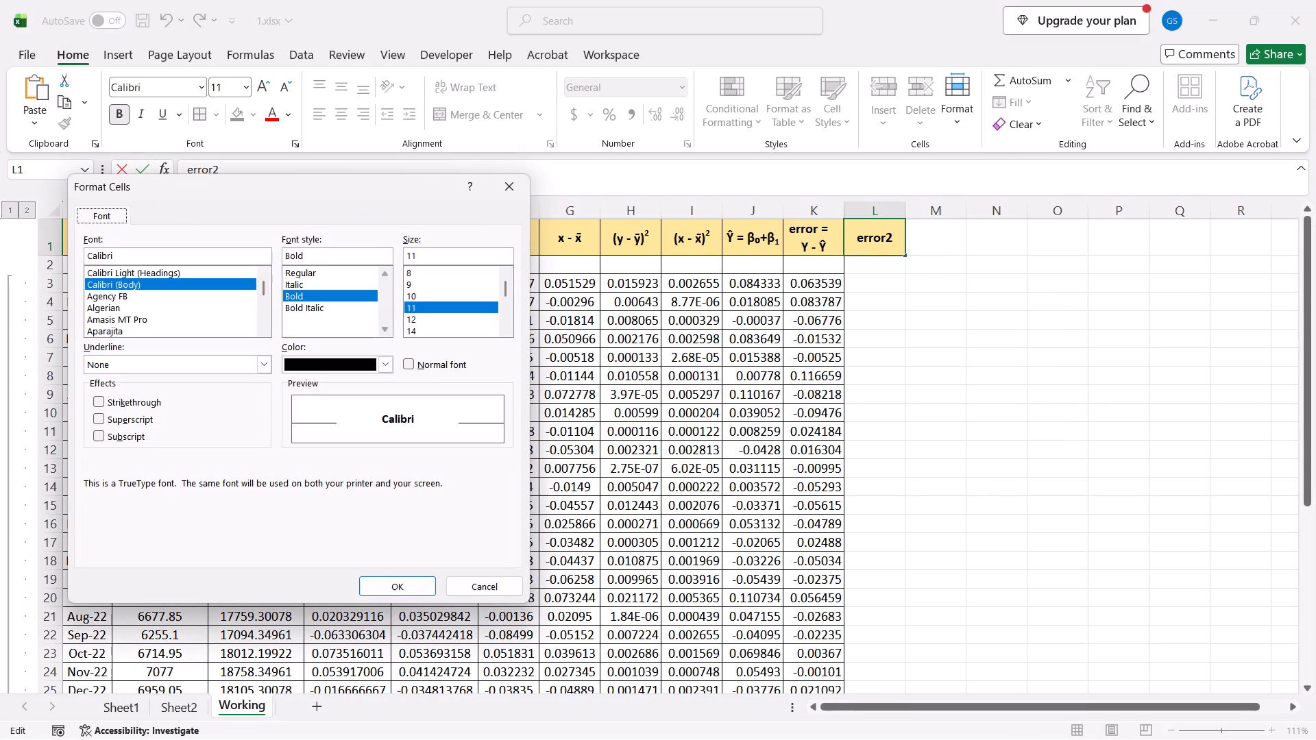
{"action": "key", "text": "s"}
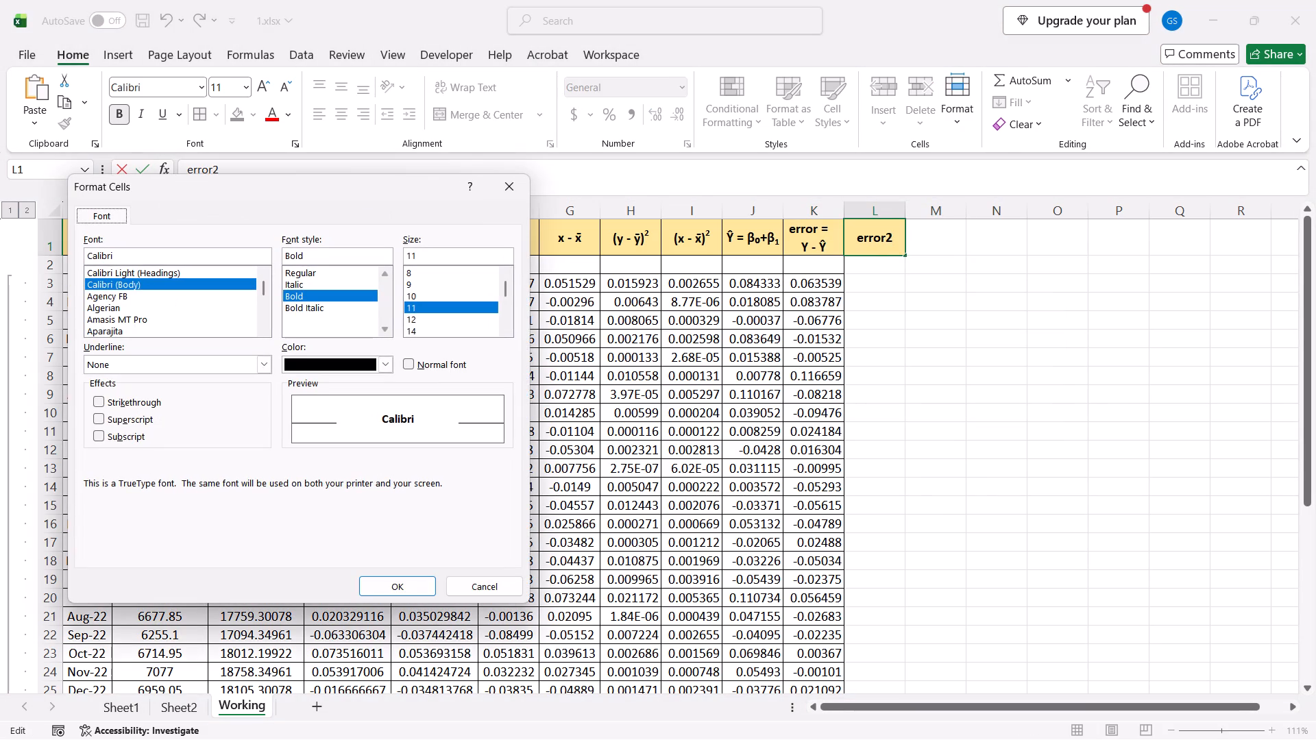
{"action": "left_click", "coordinate": [315, 554]}
{"action": "key", "text": "s"}
{"action": "double_click", "coordinate": [315, 554]}
{"action": "key", "text": "s"}
{"action": "key", "text": "e"}
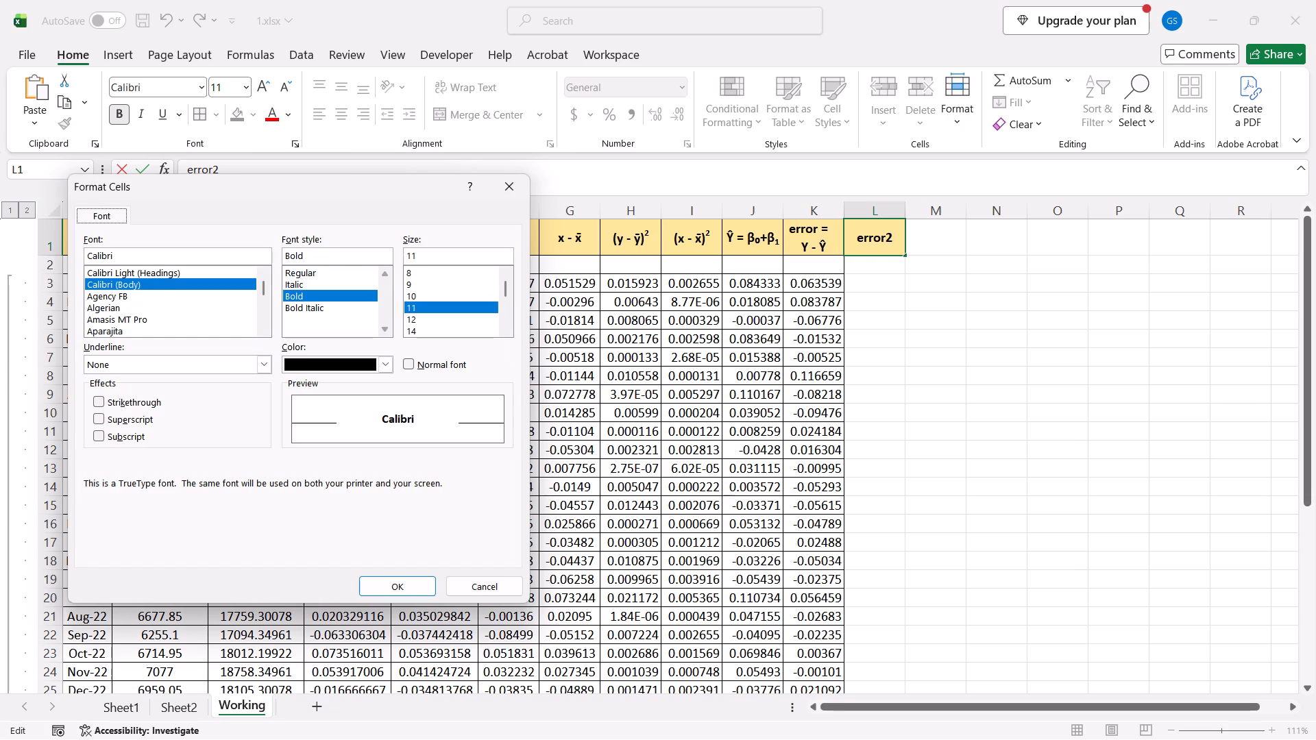
{"action": "left_click", "coordinate": [187, 467]}
{"action": "key", "text": "e"}
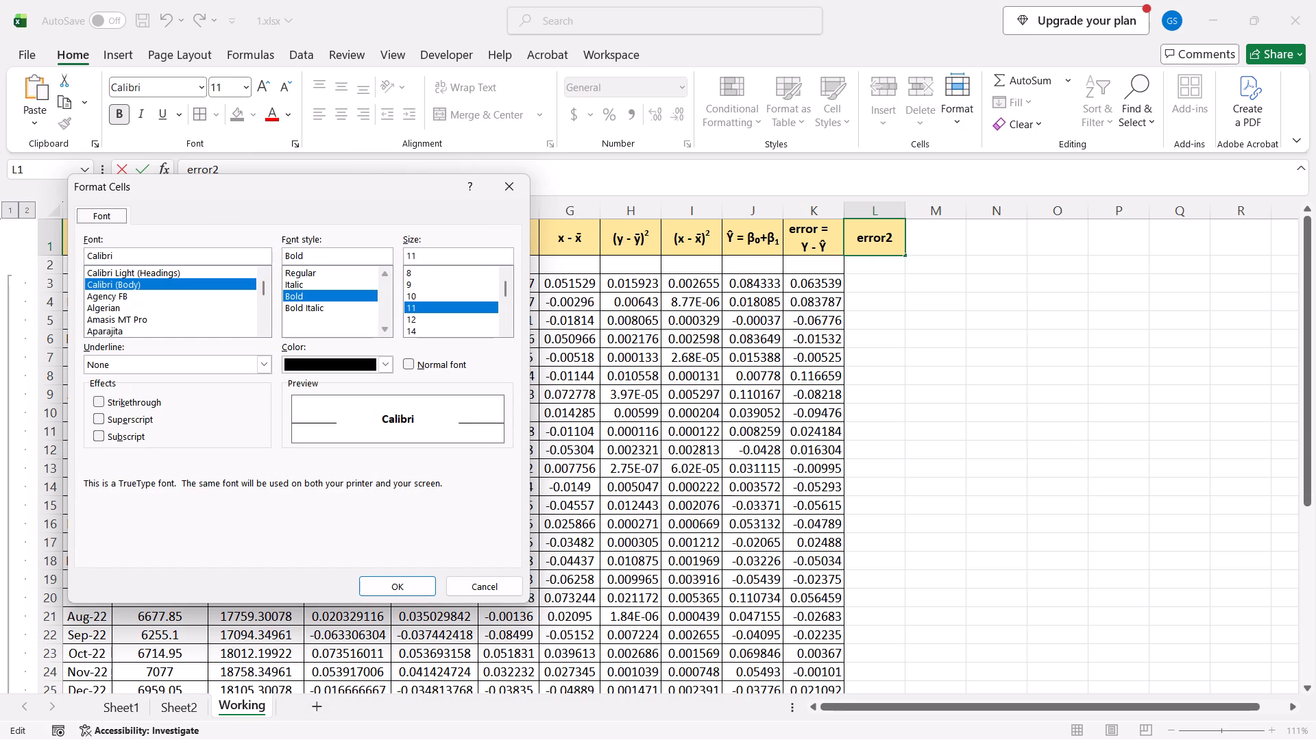
{"action": "left_click", "coordinate": [121, 417]}
{"action": "left_click", "coordinate": [422, 592]}
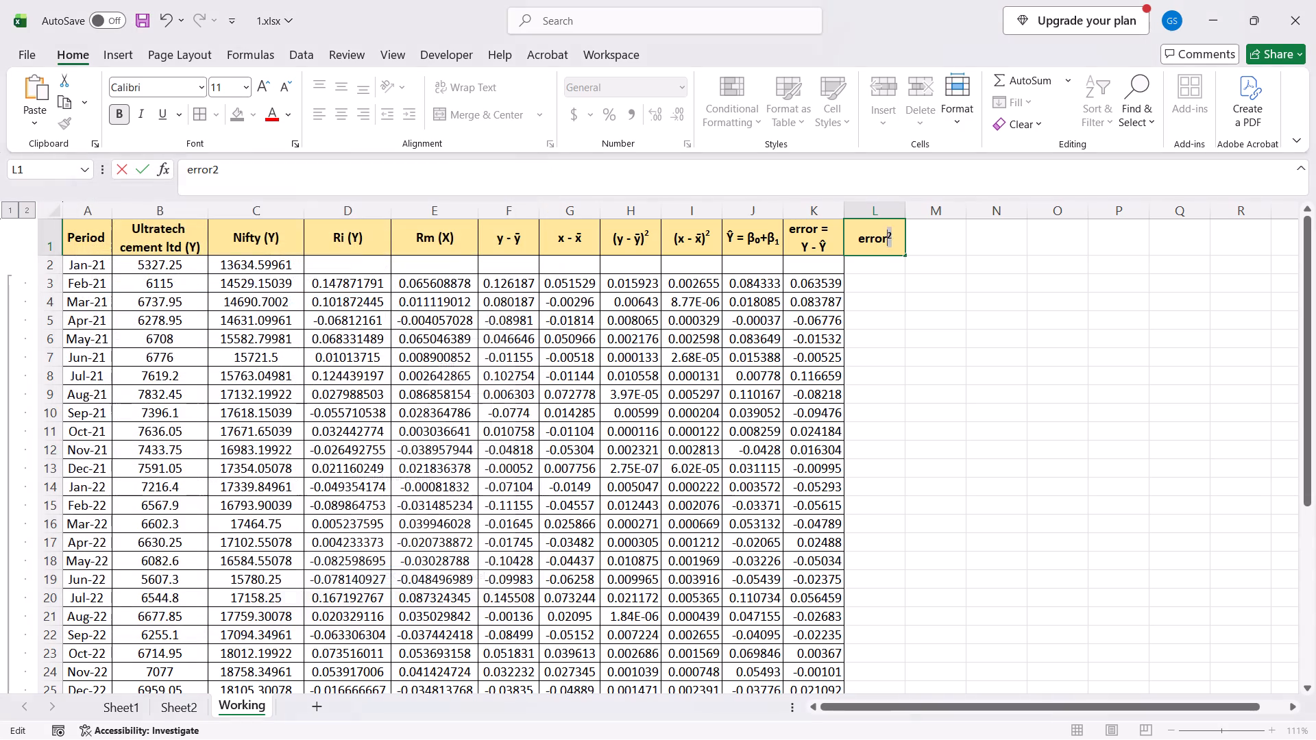
{"action": "key", "text": "Return"}
Enter the formula =K3^2 in L3 to square the first error value.
{"action": "key", "text": "Left"}
{"action": "key", "text": "Right"}
{"action": "key", "text": "Down"}
{"action": "key", "text": "equal"}
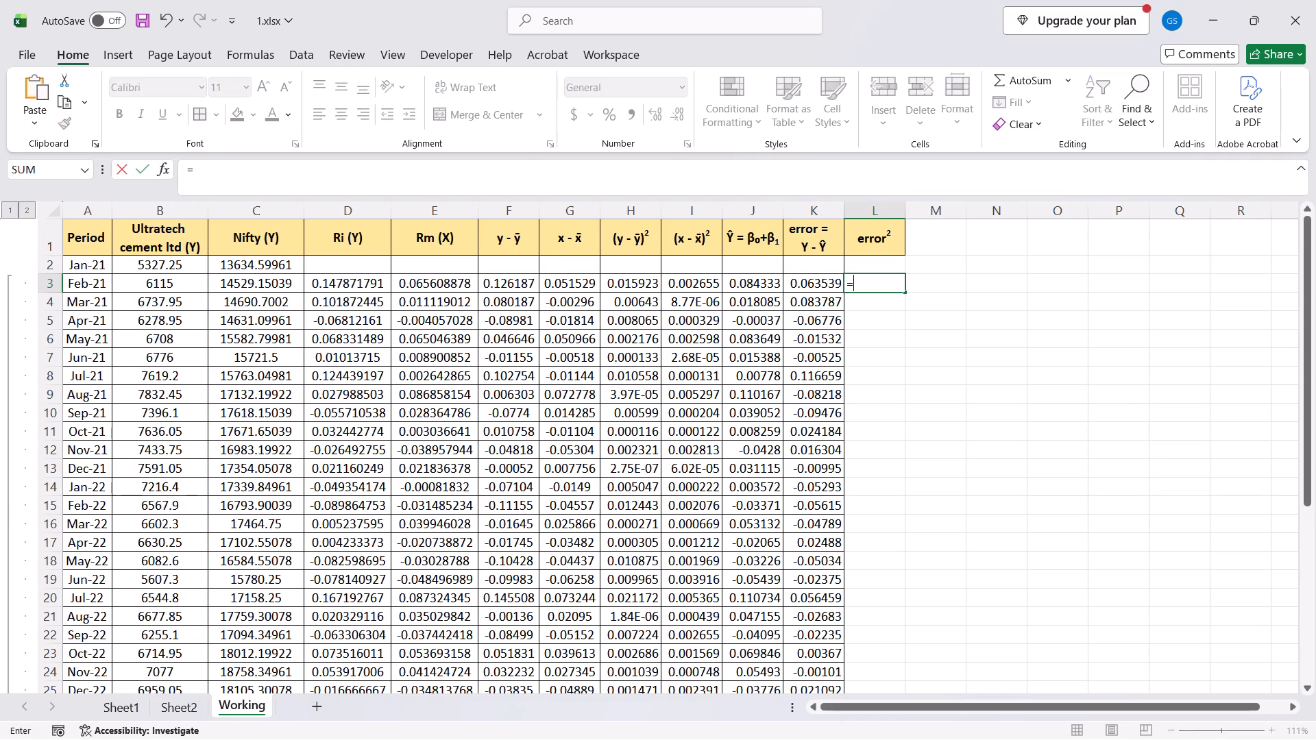
{"action": "key", "text": "Left"}
{"action": "type", "text": "^2"}
{"action": "key", "text": "Return"}
{"action": "key", "text": "Left"}
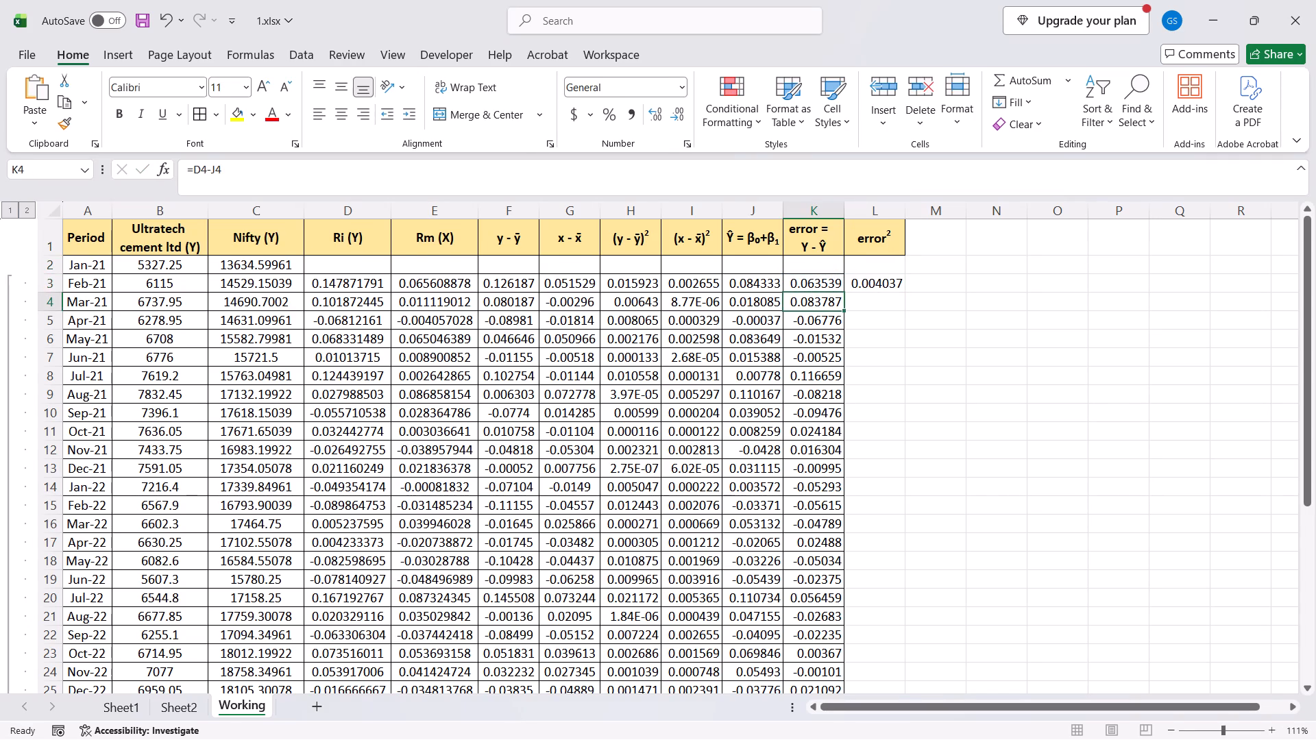
Fill the squared error formula down column L from L3 to the Dec-23 row, L37.
{"action": "key", "text": "Up"}
{"action": "key", "text": "ctrl+Down"}
{"action": "key", "text": "Right"}
{"action": "key", "text": "ctrl+shift+Up"}
{"action": "key", "text": "ctrl+d"}
{"action": "key", "text": "Down"}
{"action": "key", "text": "Right"}
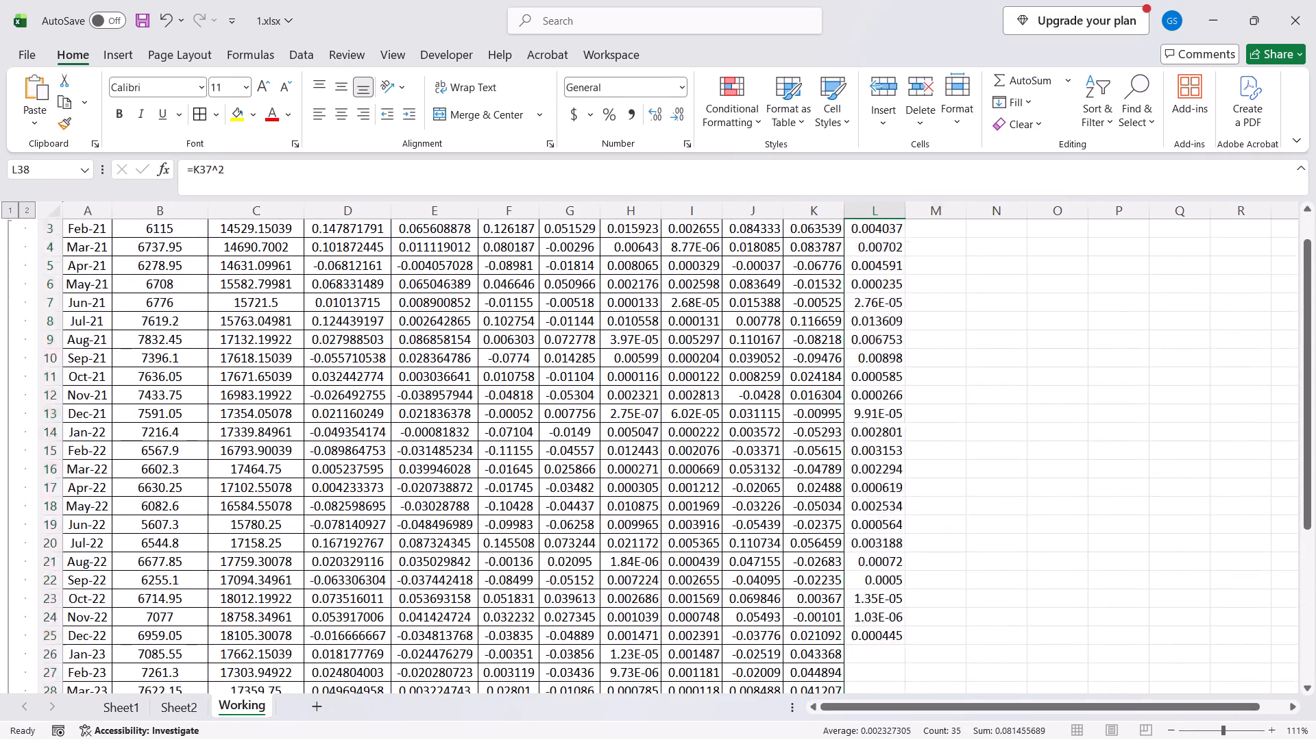
{"action": "key", "text": "Down"}
{"action": "key", "text": "Left"}
{"action": "key", "text": "Up"}
{"action": "key", "text": "Up"}
{"action": "key", "text": "Right"}
{"action": "key", "text": "Left"}
{"action": "key", "text": "Down"}
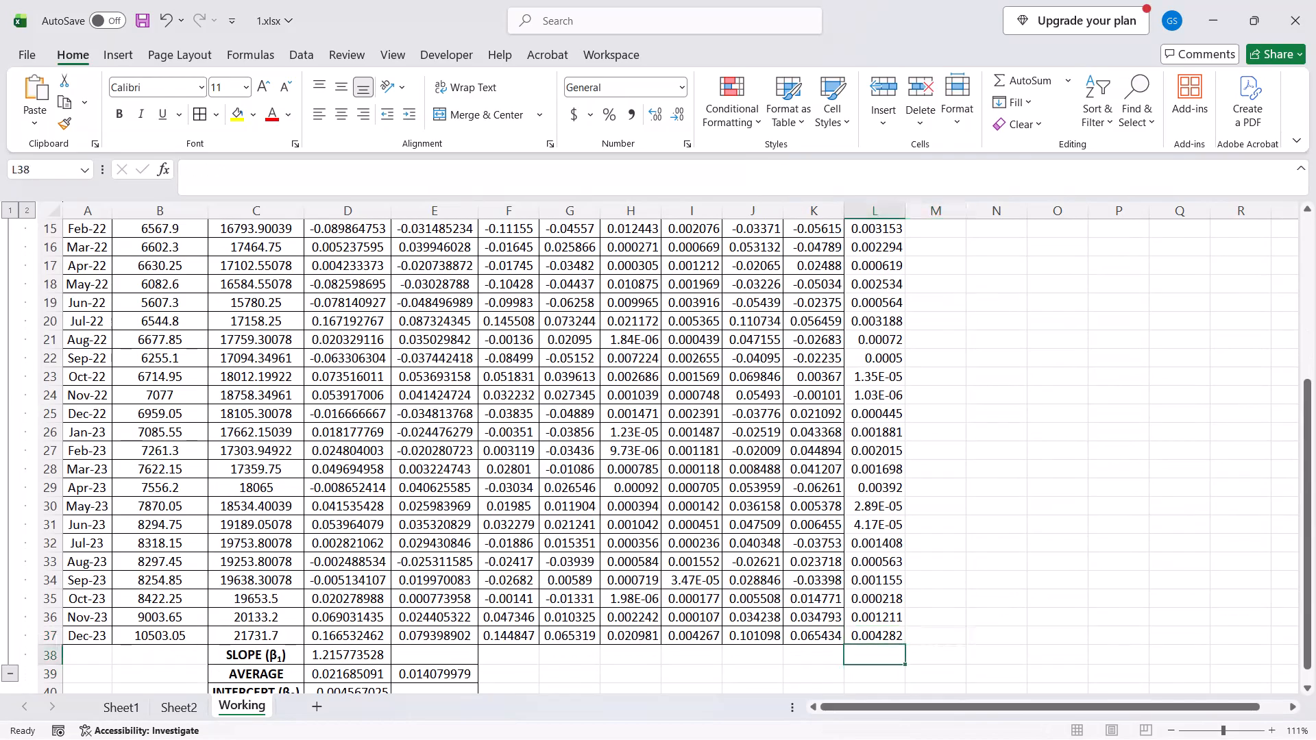
Apply all borders to the squared error values in L3 to L37.
{"action": "key", "text": "Up"}
{"action": "key", "text": "ctrl+shift+Up"}
{"action": "type", "text": "hba"}
{"action": "key", "text": "Down"}
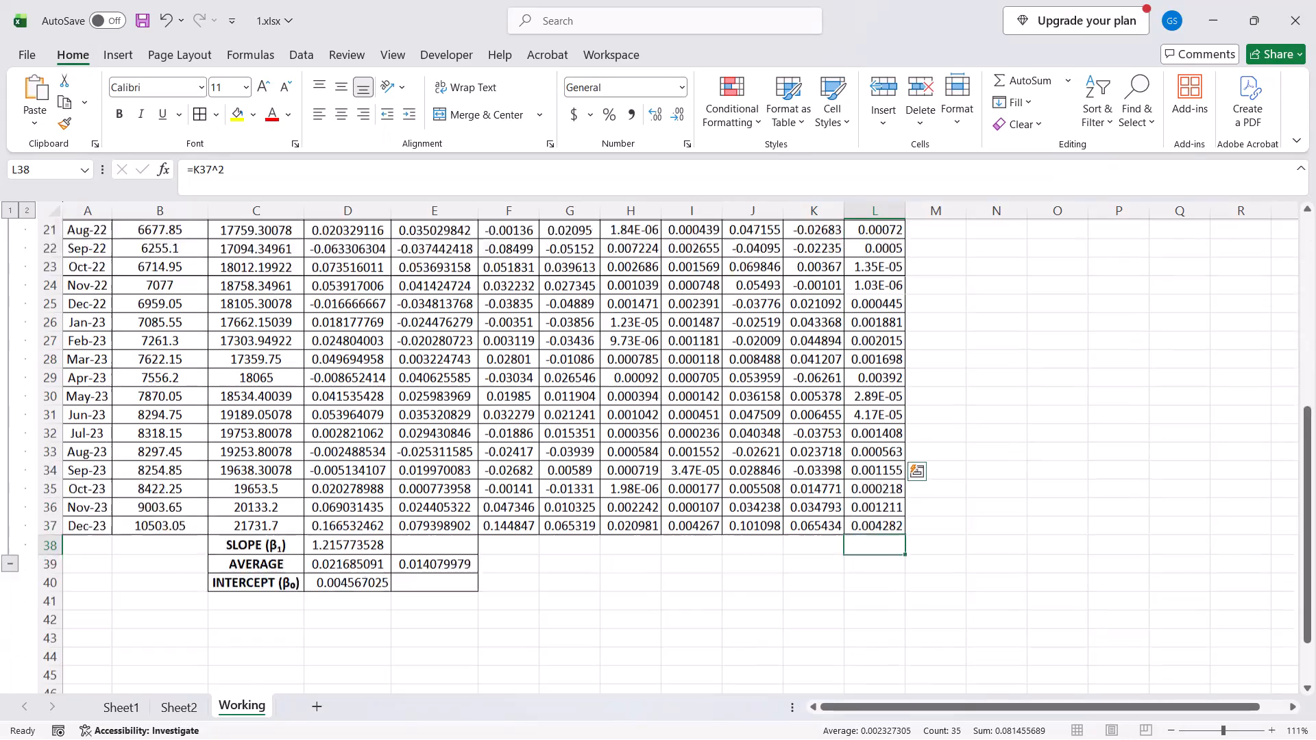
Sum the squared error values L3 to L37 in cell L38 with AutoSum.
{"action": "key", "text": "equal"}
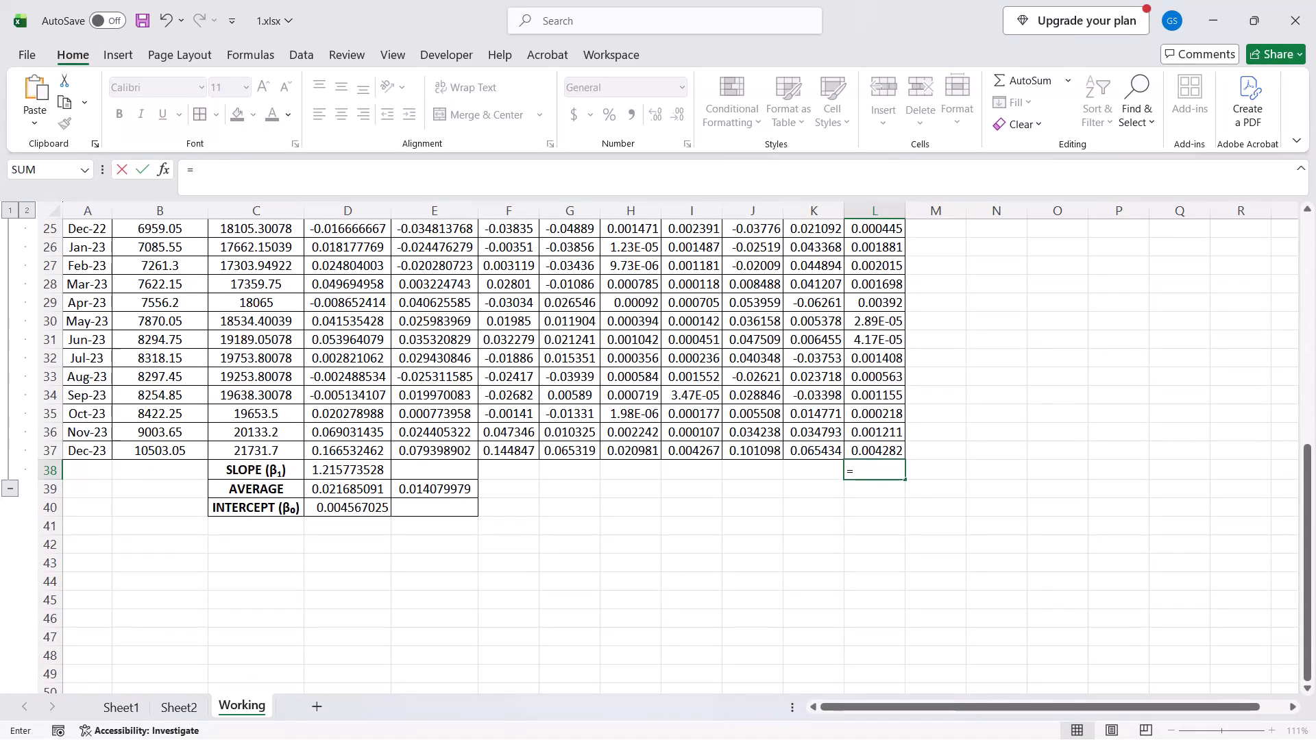
{"action": "key", "text": "Escape"}
{"action": "key", "text": "Up"}
{"action": "key", "text": "ctrl+Up"}
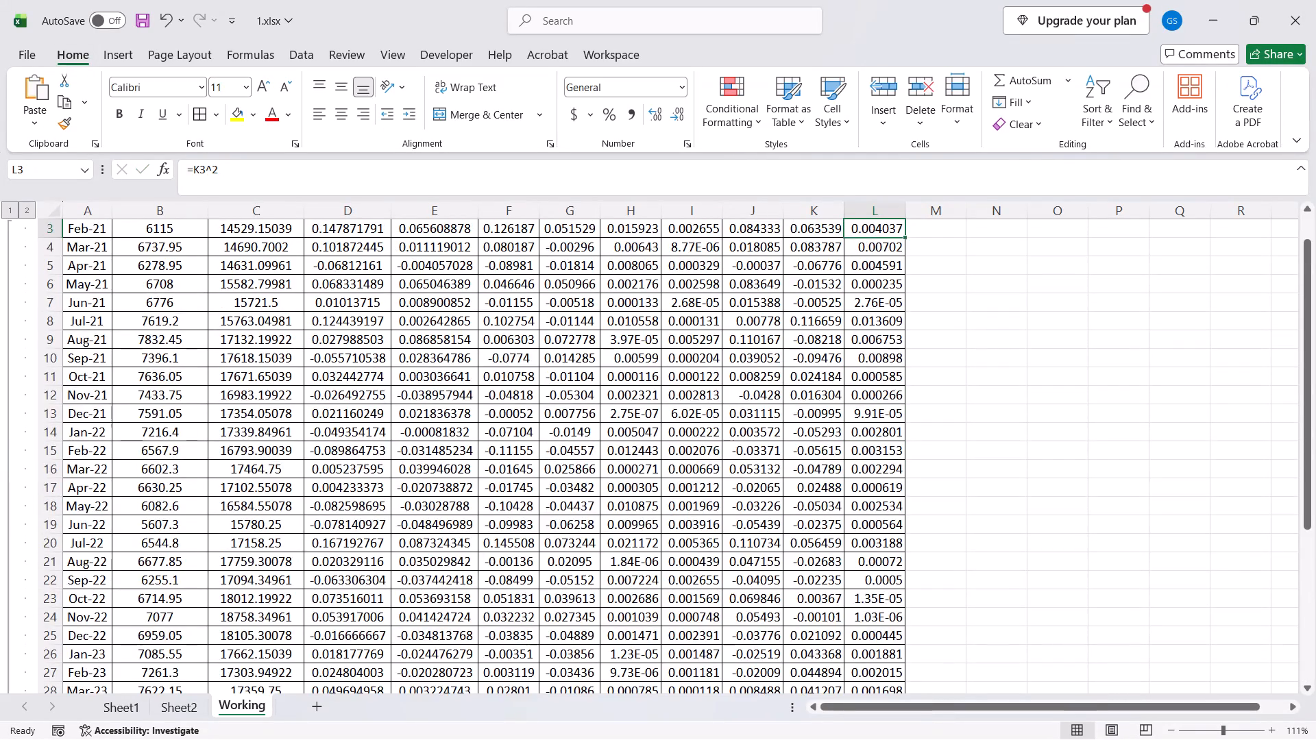
{"action": "key", "text": "Up"}
{"action": "key", "text": "ctrl+Up"}
{"action": "key", "text": "ctrl+Down"}
{"action": "key", "text": "ctrl+shift+Down"}
{"action": "key", "text": "shift+Down"}
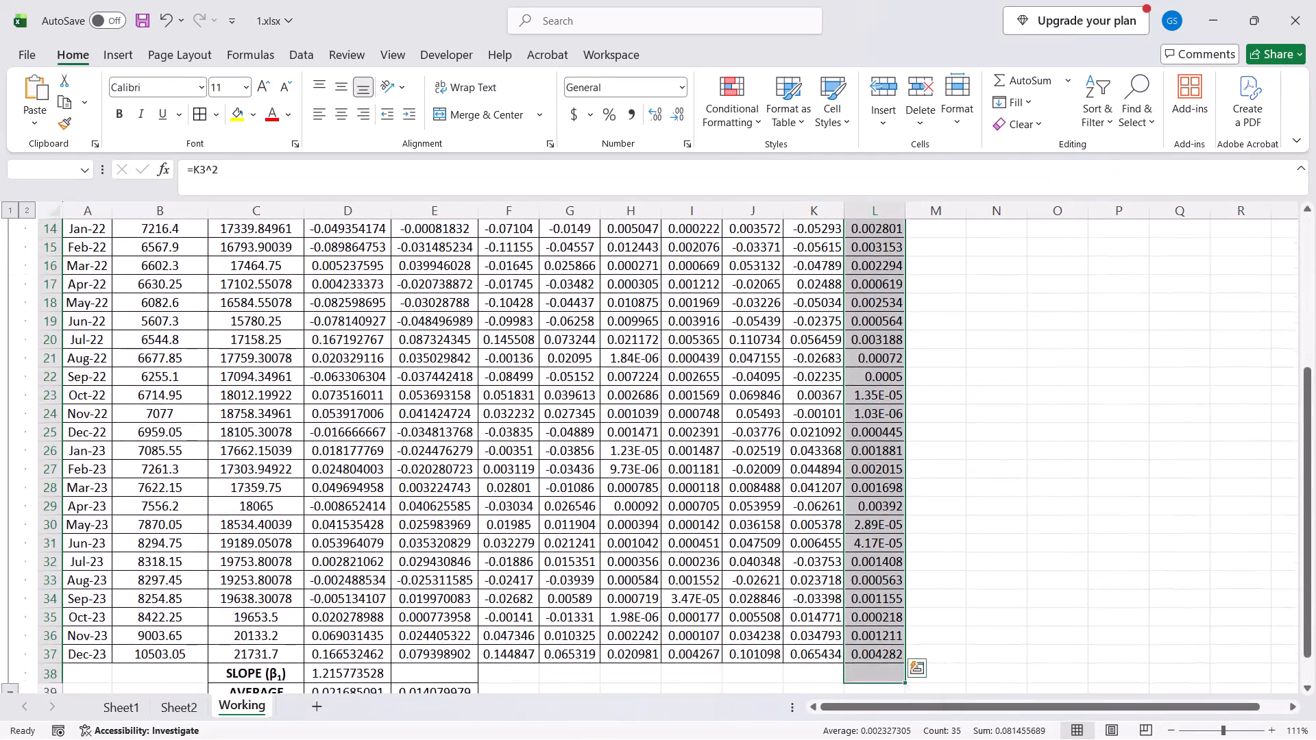
{"action": "key", "text": "alt+equal"}
{"action": "key", "text": "Escape"}
{"action": "key", "text": "Down"}
{"action": "key", "text": "ctrl+Down"}
{"action": "key", "text": "Down"}
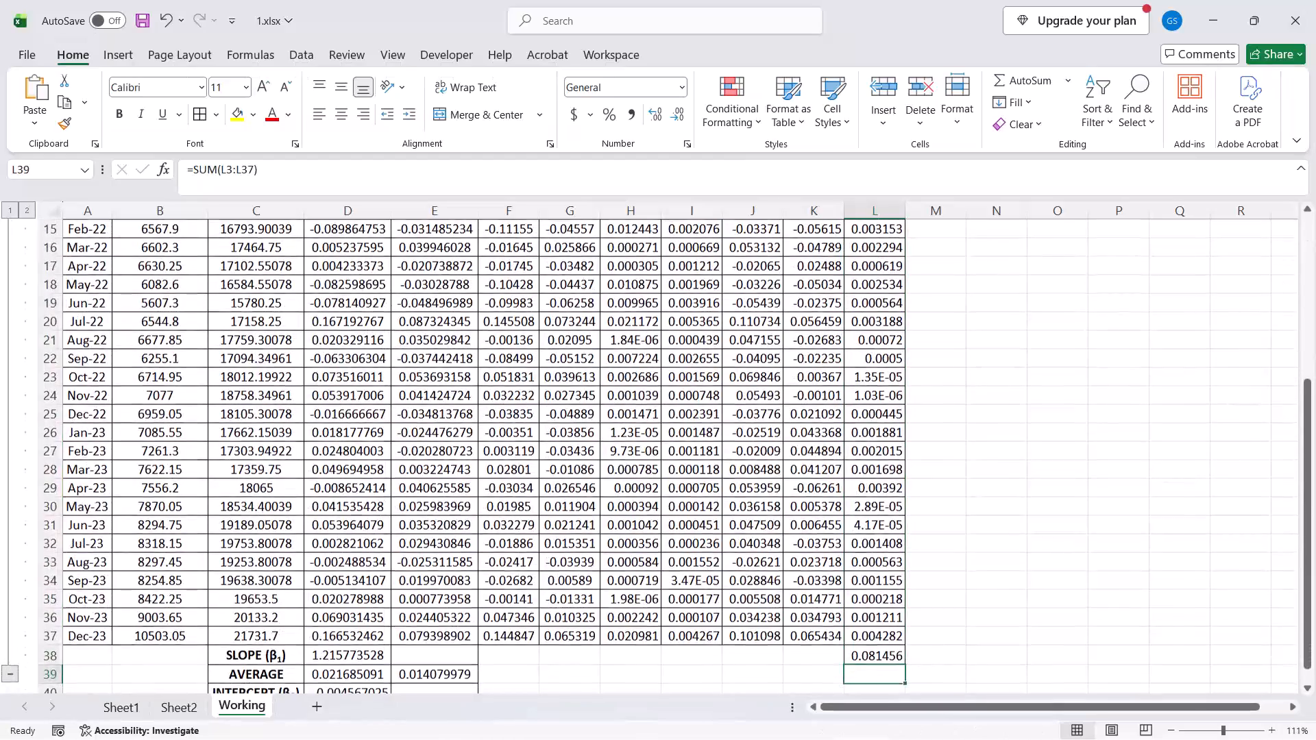
Enter the label "Residual Sum of squares" in K38, beside the squared error total.
{"action": "key", "text": "Up"}
{"action": "key", "text": "Left"}
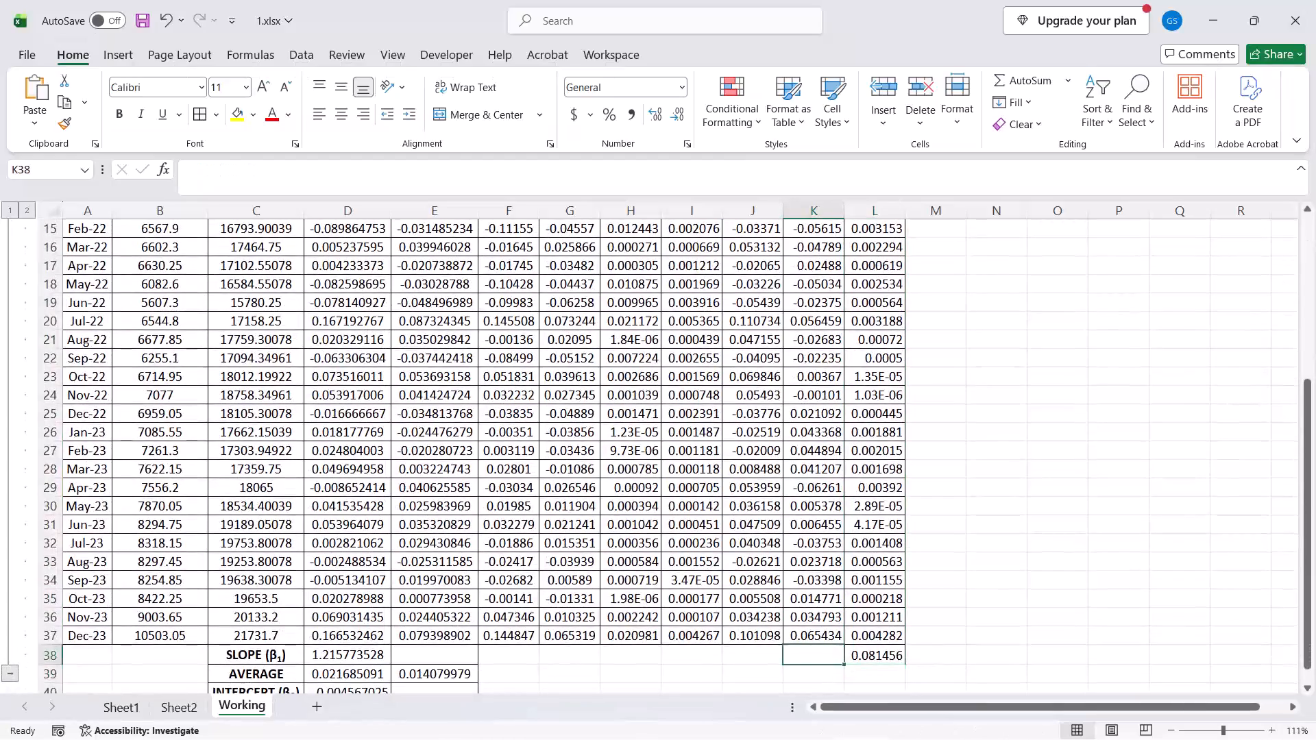
{"action": "type", "text": "Residual Sum of squares"}
{"action": "key", "text": "Return"}
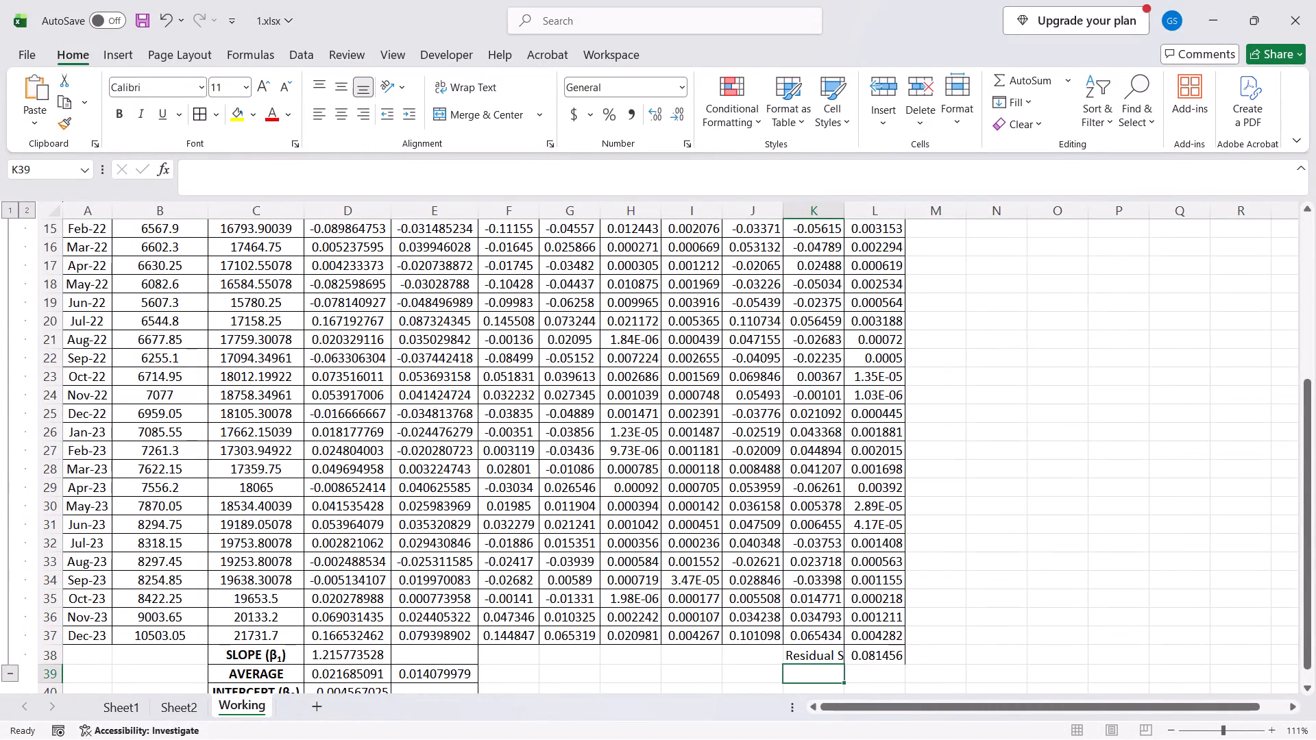
Apply all borders to the squared error total in L38.
{"action": "key", "text": "Up"}
{"action": "key", "text": "Left"}
{"action": "key", "text": "Right"}
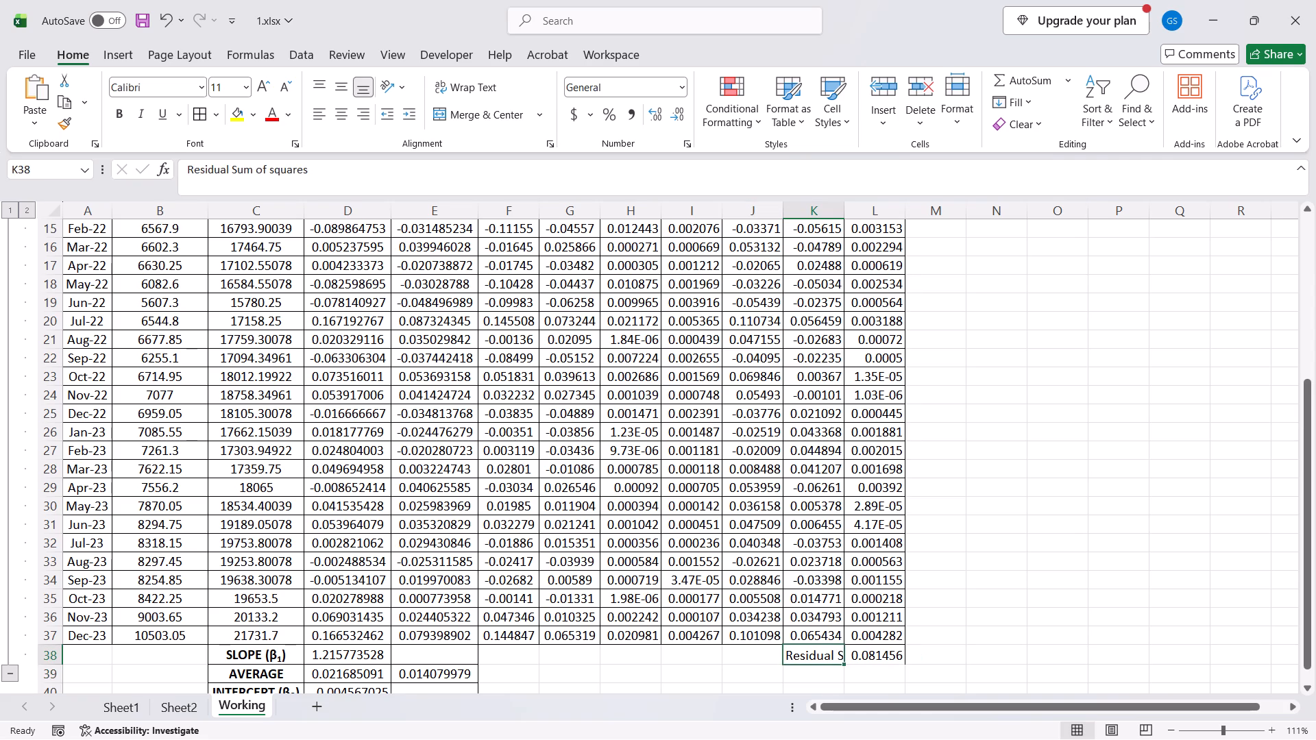
{"action": "key", "text": "Right"}
{"action": "key", "text": "alt+h"}
{"action": "type", "text": "ba"}
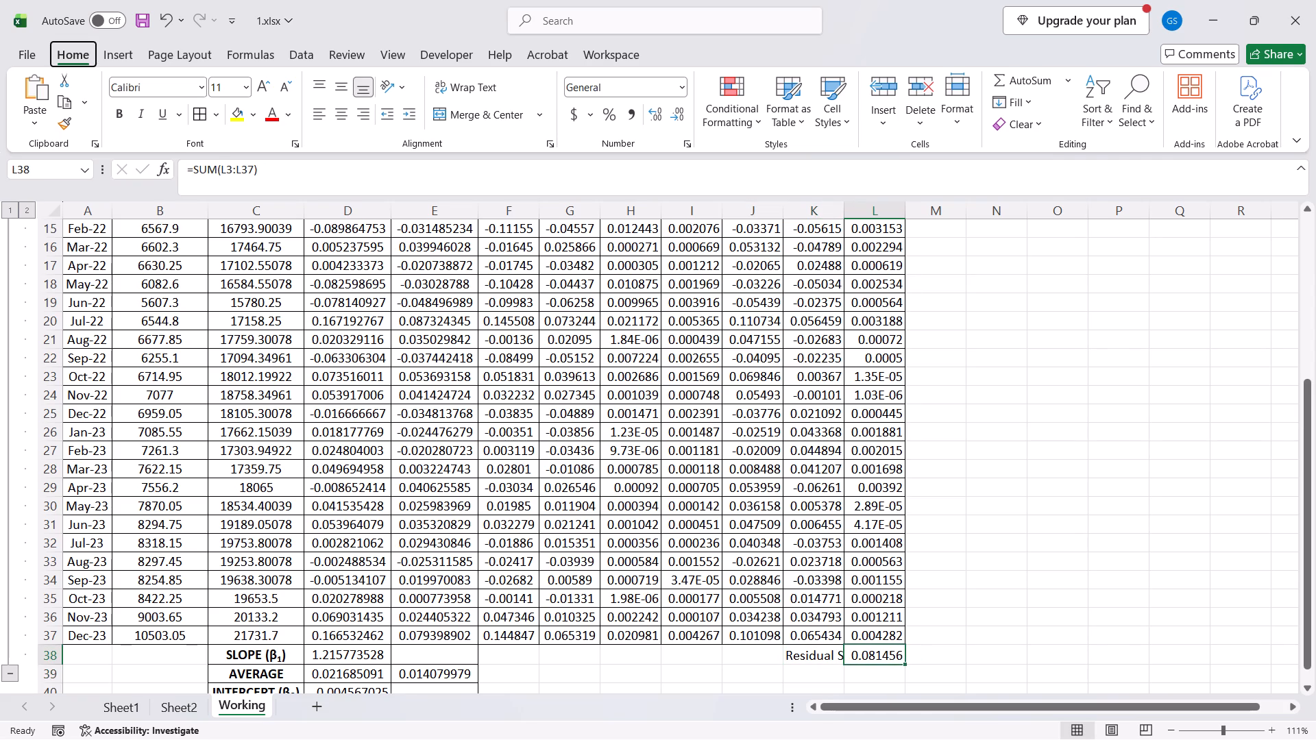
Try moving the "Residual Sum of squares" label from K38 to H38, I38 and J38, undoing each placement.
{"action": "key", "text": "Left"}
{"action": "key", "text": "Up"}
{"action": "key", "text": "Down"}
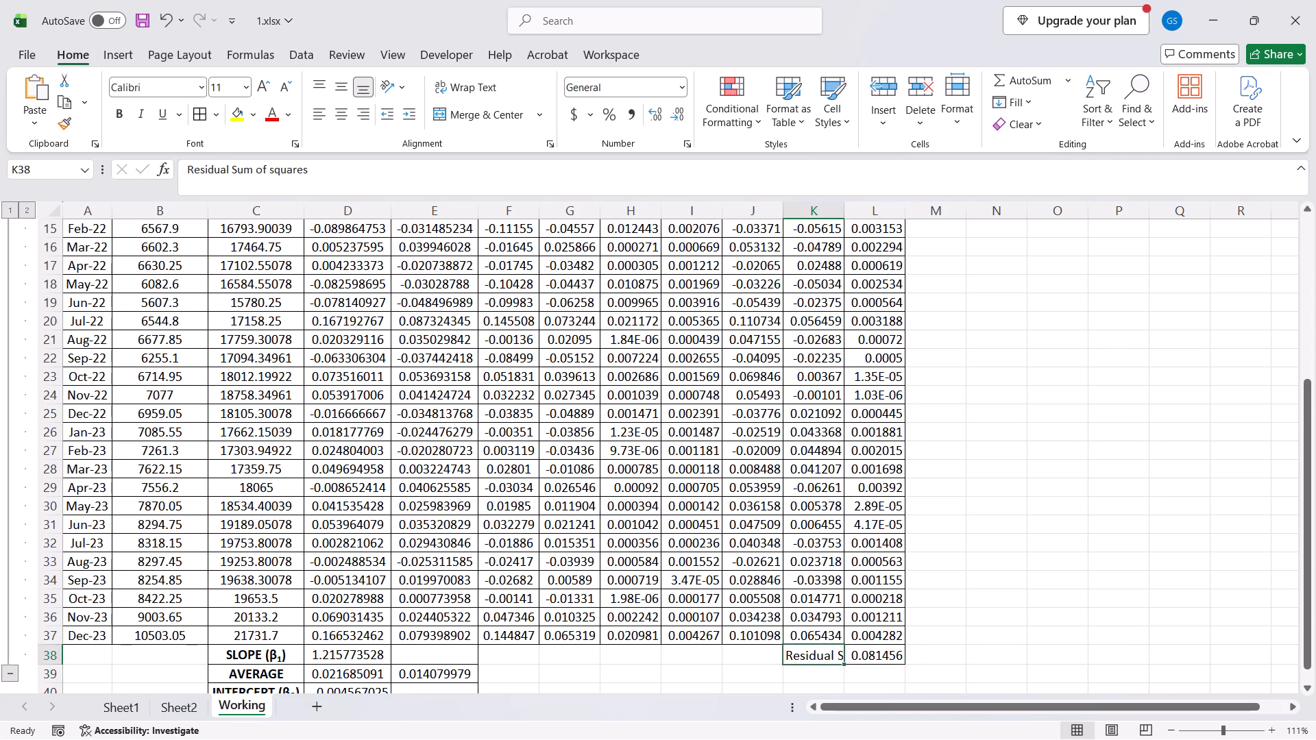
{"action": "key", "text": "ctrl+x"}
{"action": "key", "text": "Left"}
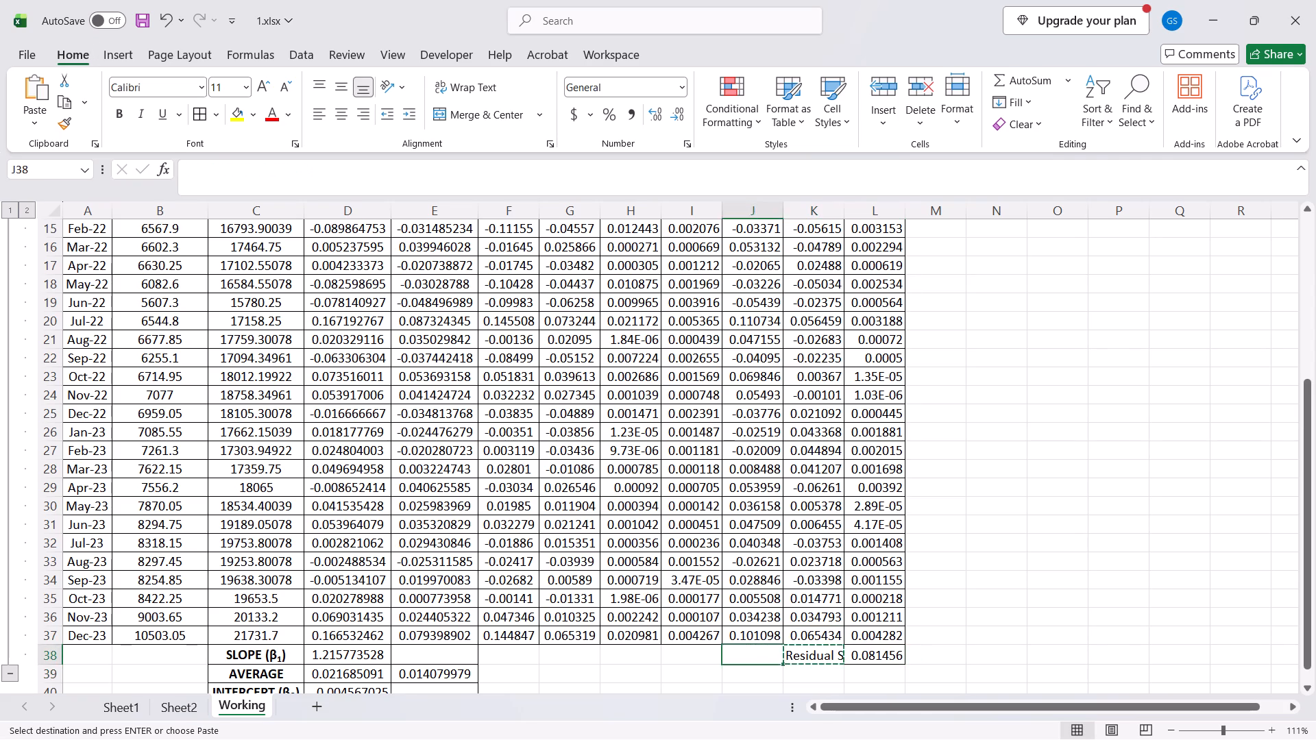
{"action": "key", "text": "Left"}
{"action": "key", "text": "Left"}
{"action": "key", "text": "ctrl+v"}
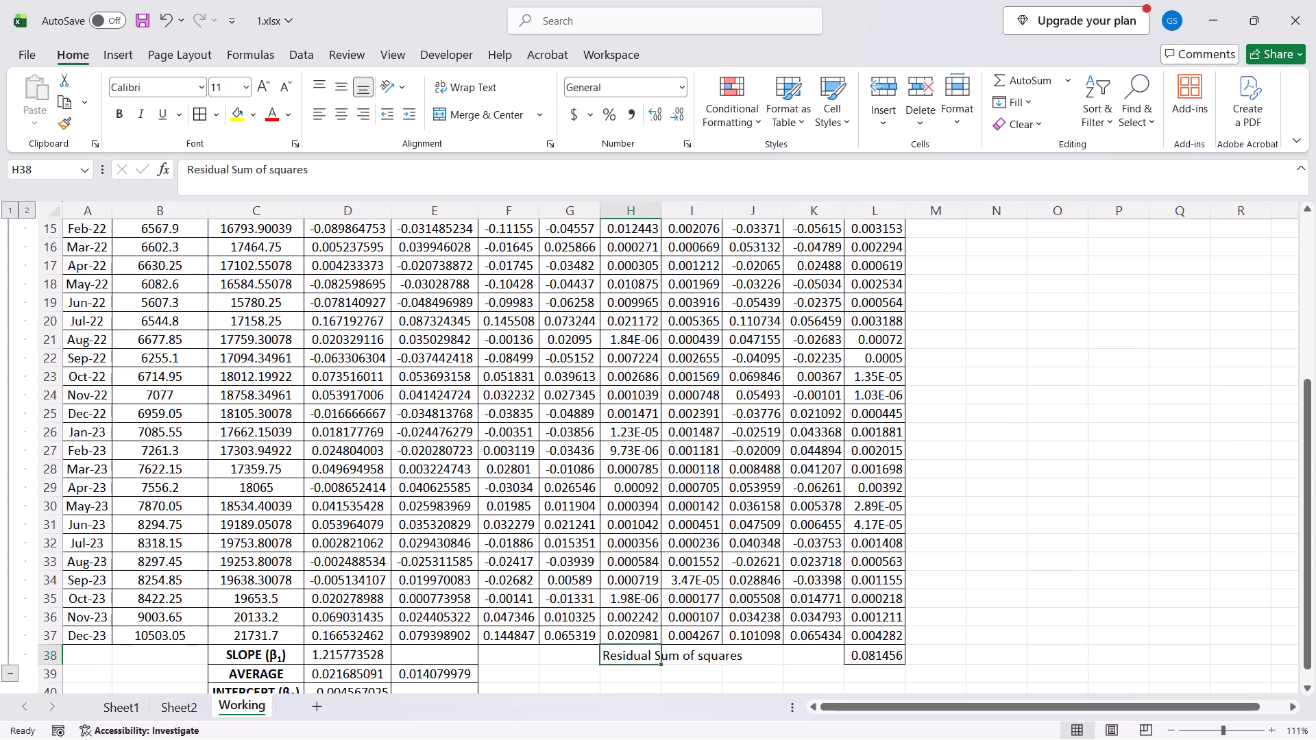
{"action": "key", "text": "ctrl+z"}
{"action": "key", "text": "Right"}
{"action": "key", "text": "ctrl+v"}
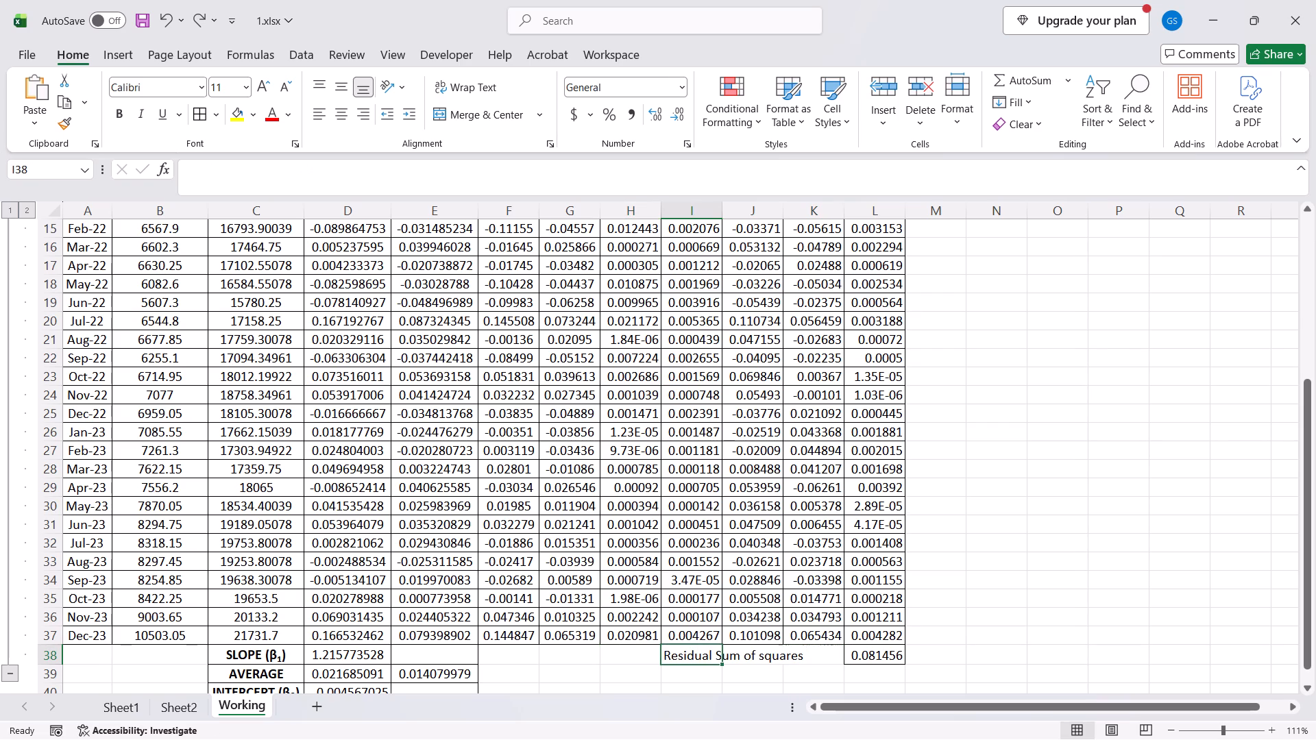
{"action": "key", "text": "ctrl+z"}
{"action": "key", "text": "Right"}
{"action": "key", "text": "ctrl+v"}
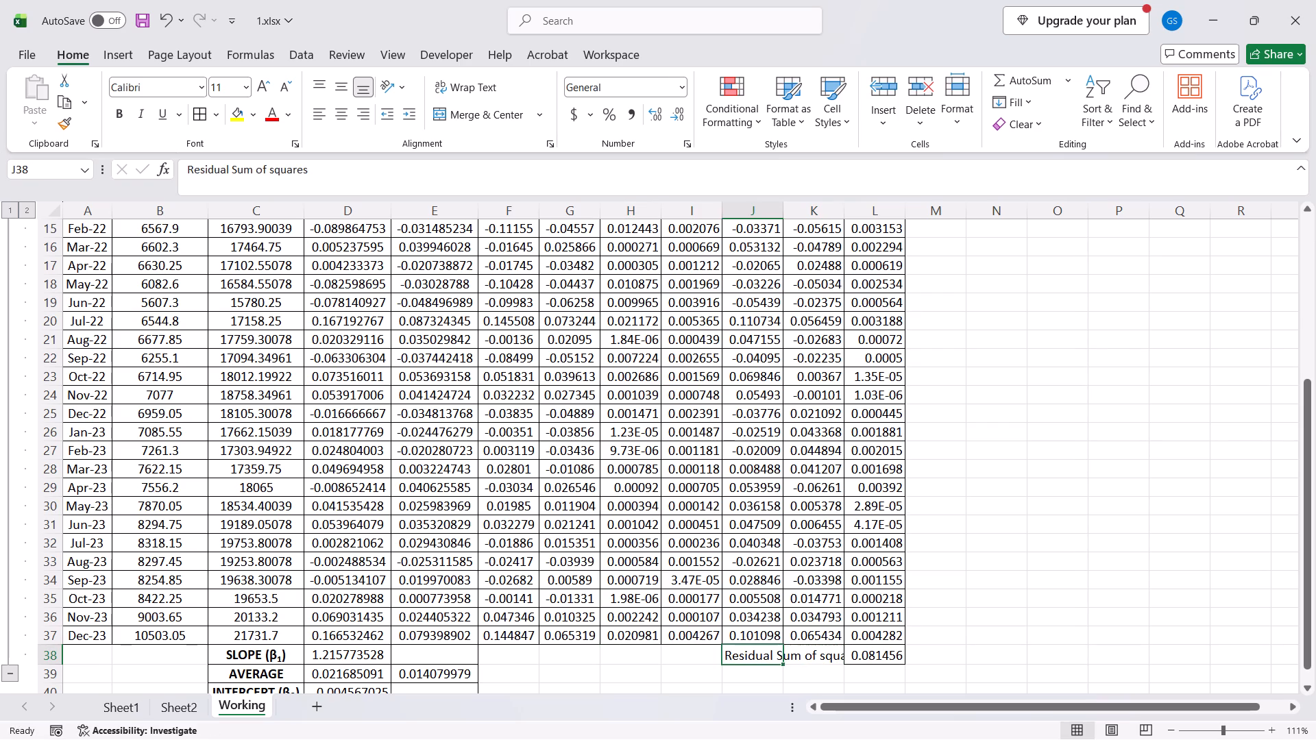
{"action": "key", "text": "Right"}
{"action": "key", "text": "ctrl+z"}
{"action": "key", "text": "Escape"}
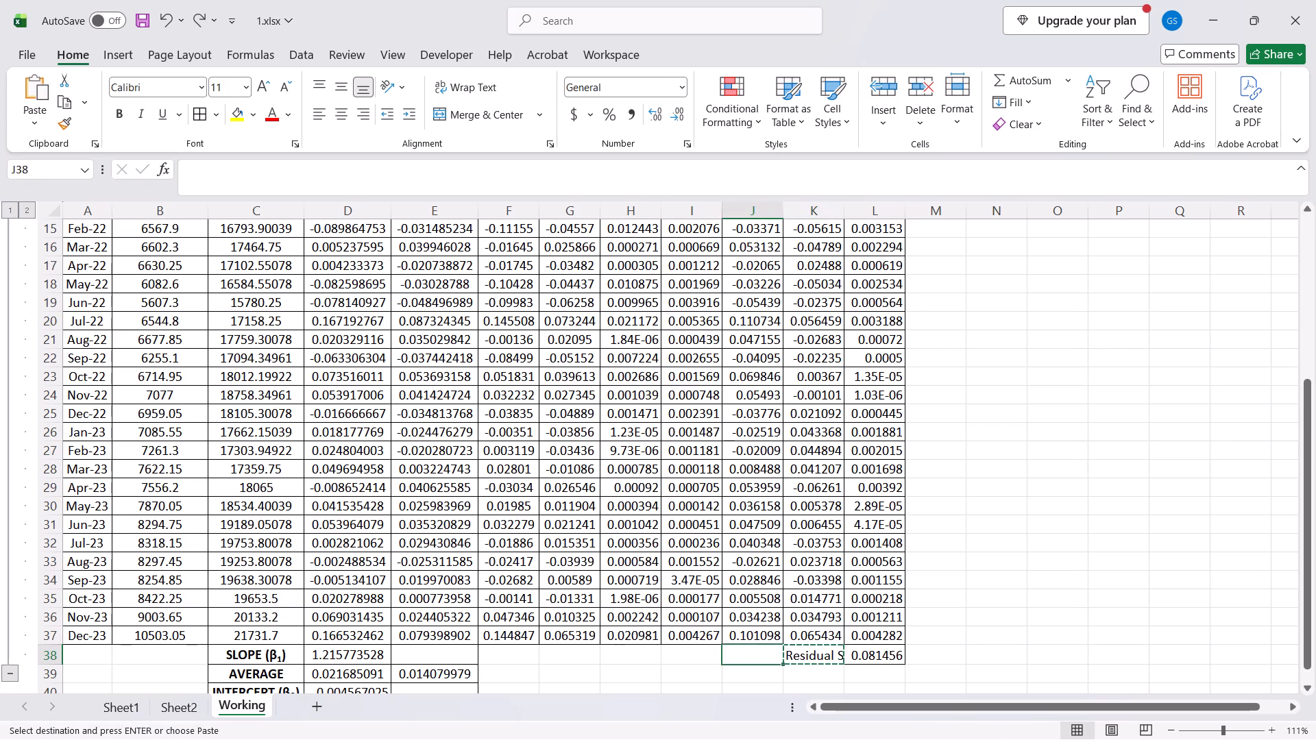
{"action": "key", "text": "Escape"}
Make the "Residual Sum of squares" label in K38 bold and wrap its text.
{"action": "key", "text": "Right"}
{"action": "key", "text": "ctrl+b"}
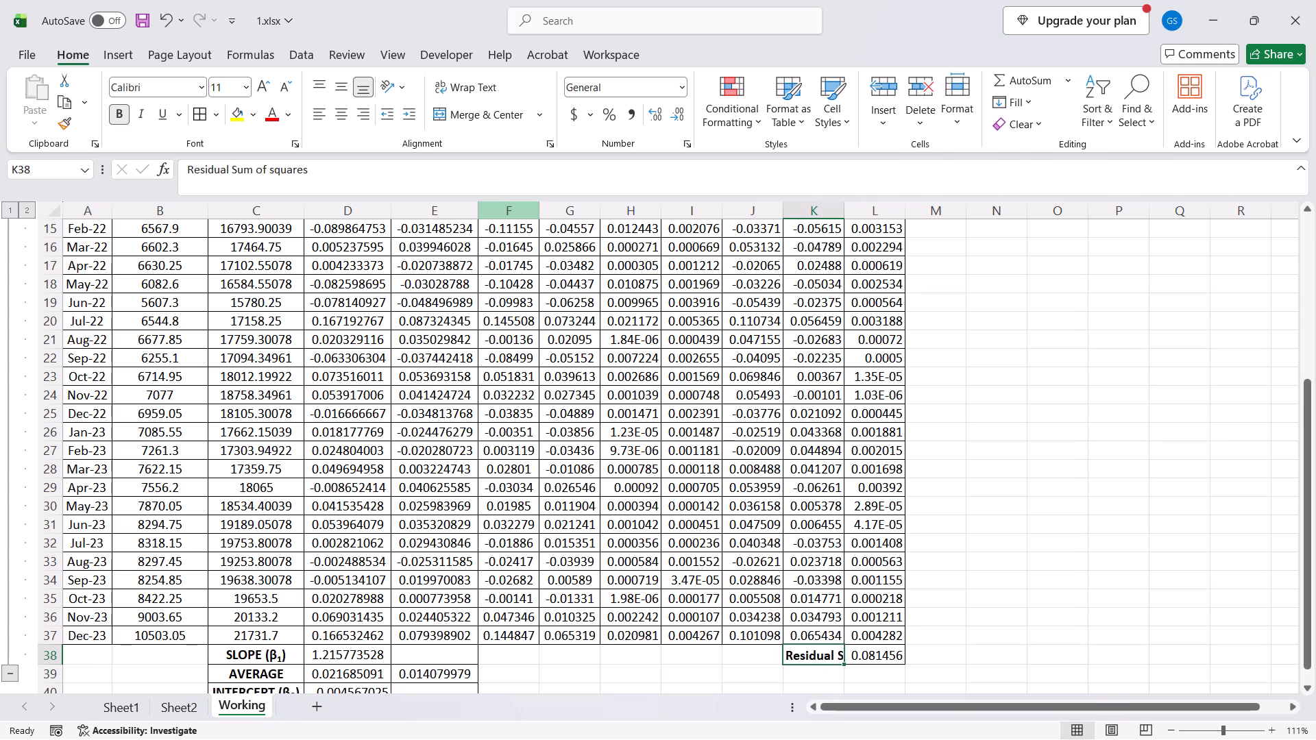
{"action": "key", "text": "alt+h"}
{"action": "type", "text": "ww"}
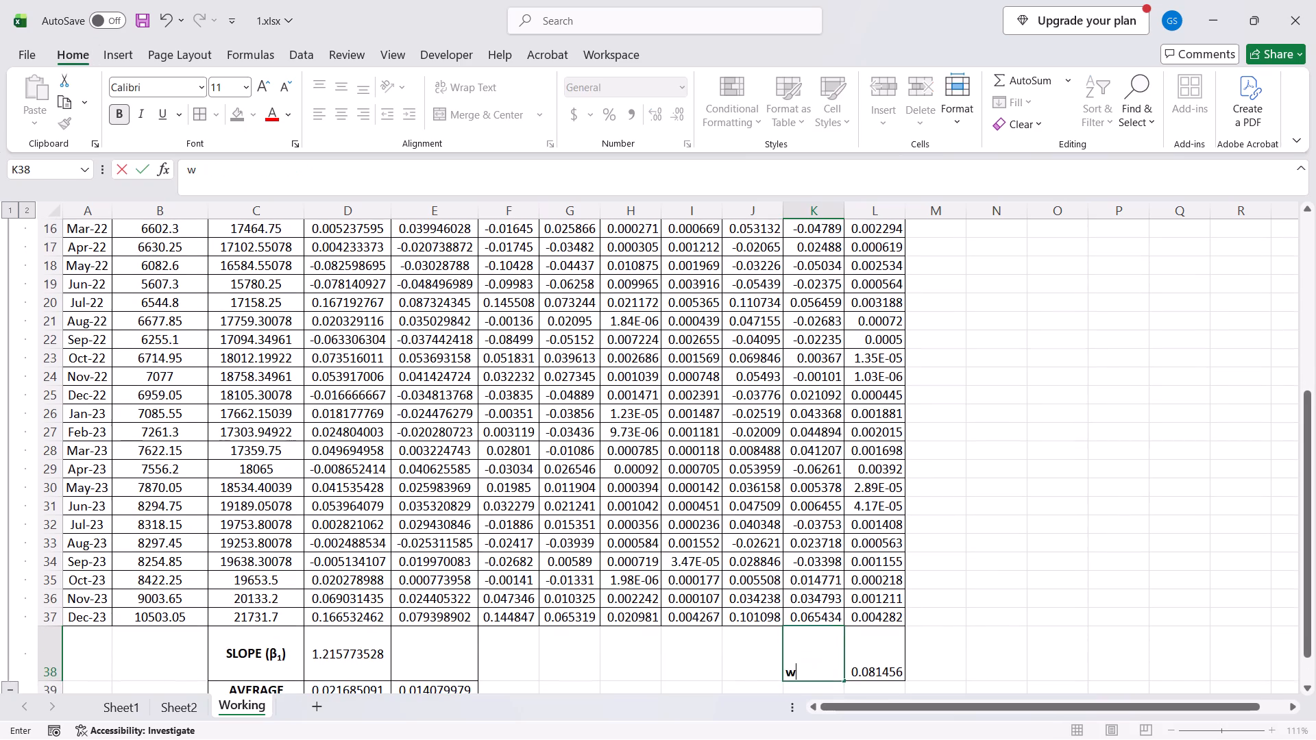
{"action": "key", "text": "Escape"}
Vertically centre the residual sum value in L38 with middle alignment.
{"action": "key", "text": "Right"}
{"action": "key", "text": "Down"}
{"action": "key", "text": "Up"}
{"action": "key", "text": "Left"}
{"action": "key", "text": "Left"}
{"action": "key", "text": "Up"}
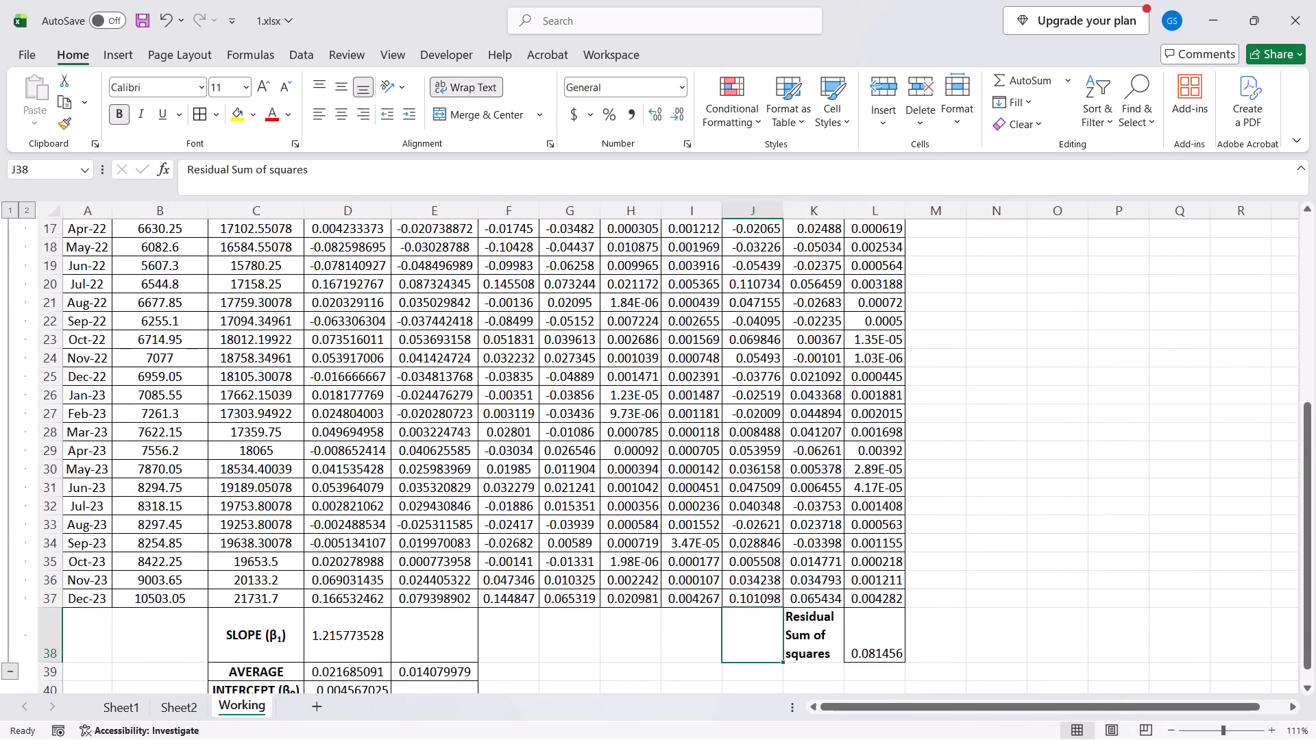
{"action": "key", "text": "Right"}
{"action": "key", "text": "Right"}
{"action": "key", "text": "Down"}
{"action": "type", "text": "ham"}
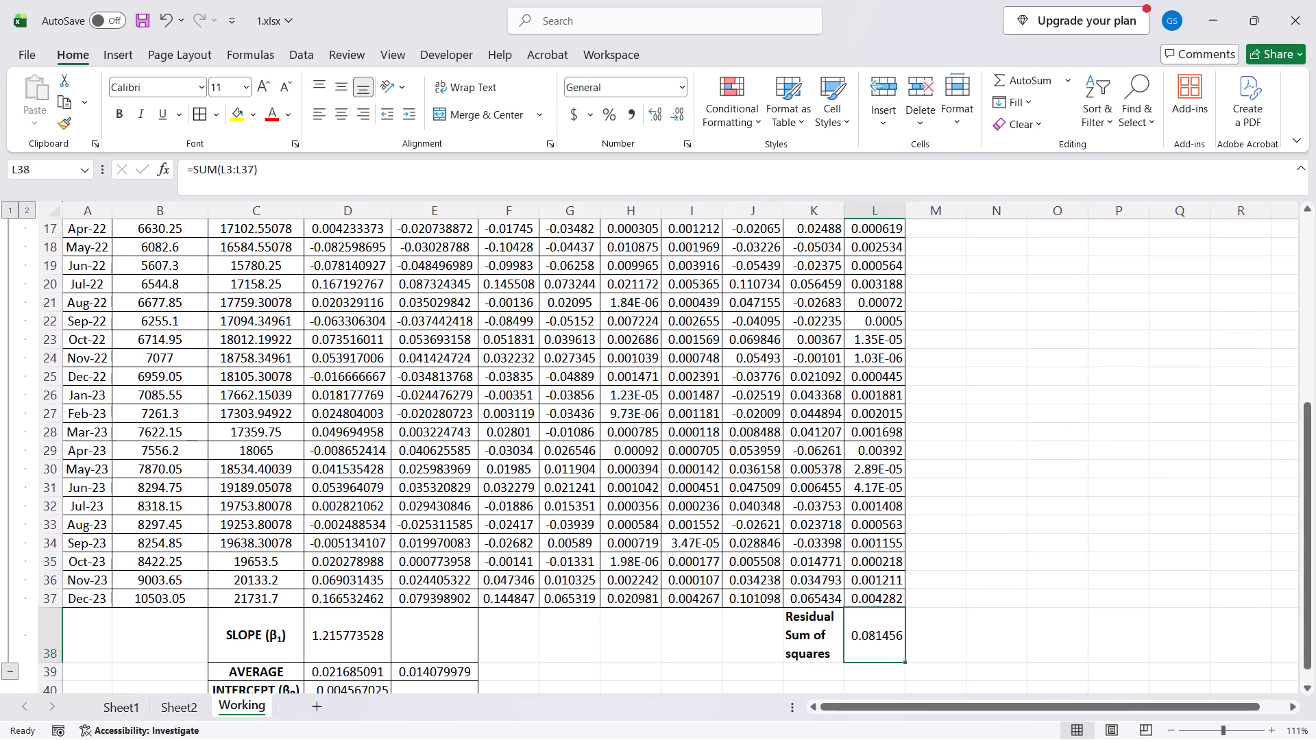
Apply all borders to the "Residual Sum of squares" label cell K38.
{"action": "key", "text": "Left"}
{"action": "key", "text": "Left"}
{"action": "key", "text": "Right"}
{"action": "key", "text": "Right"}
{"action": "key", "text": "Up"}
{"action": "key", "text": "Left"}
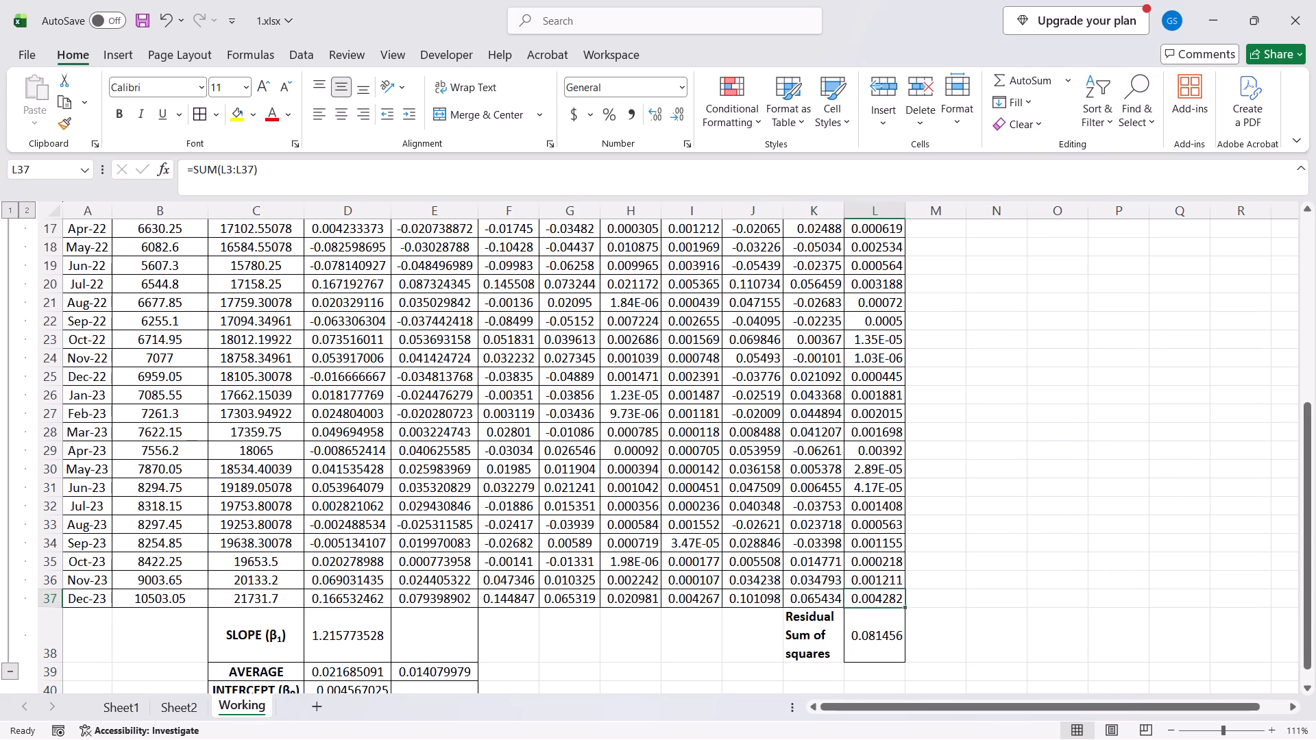
{"action": "key", "text": "Down"}
{"action": "key", "text": "alt+h"}
{"action": "type", "text": "ba"}
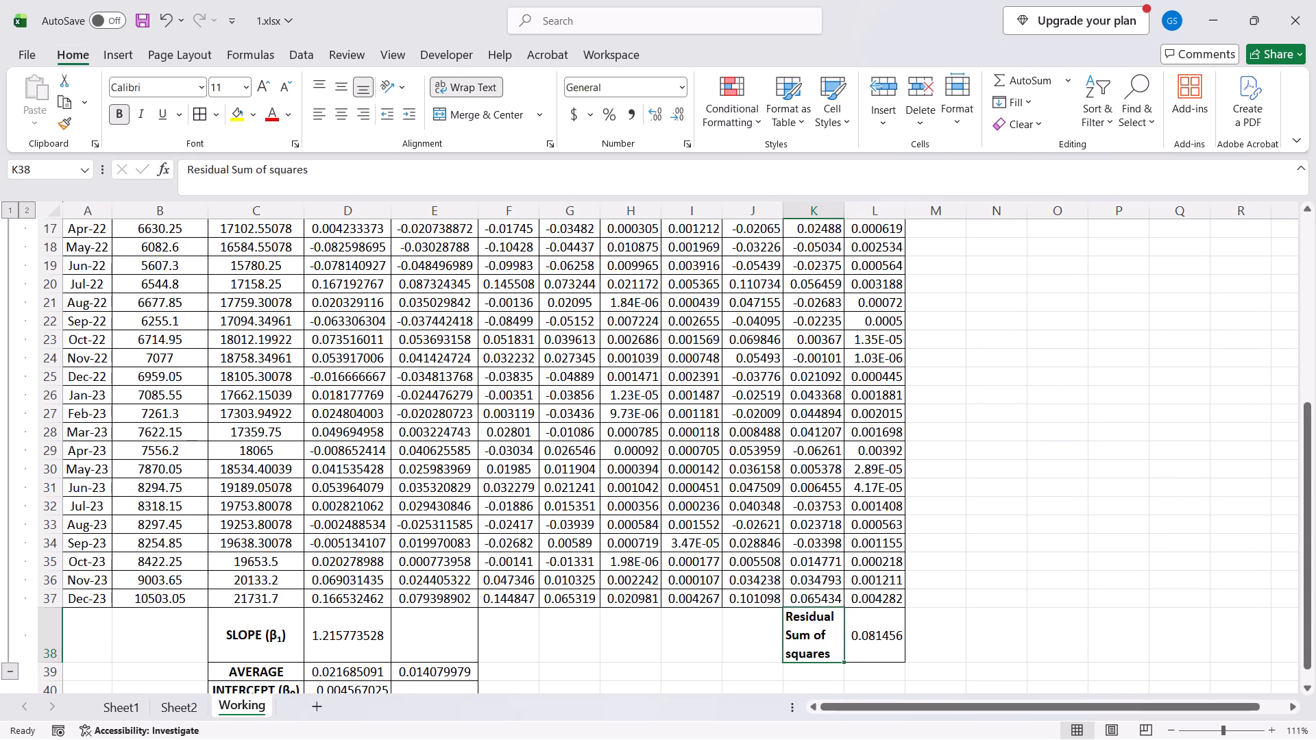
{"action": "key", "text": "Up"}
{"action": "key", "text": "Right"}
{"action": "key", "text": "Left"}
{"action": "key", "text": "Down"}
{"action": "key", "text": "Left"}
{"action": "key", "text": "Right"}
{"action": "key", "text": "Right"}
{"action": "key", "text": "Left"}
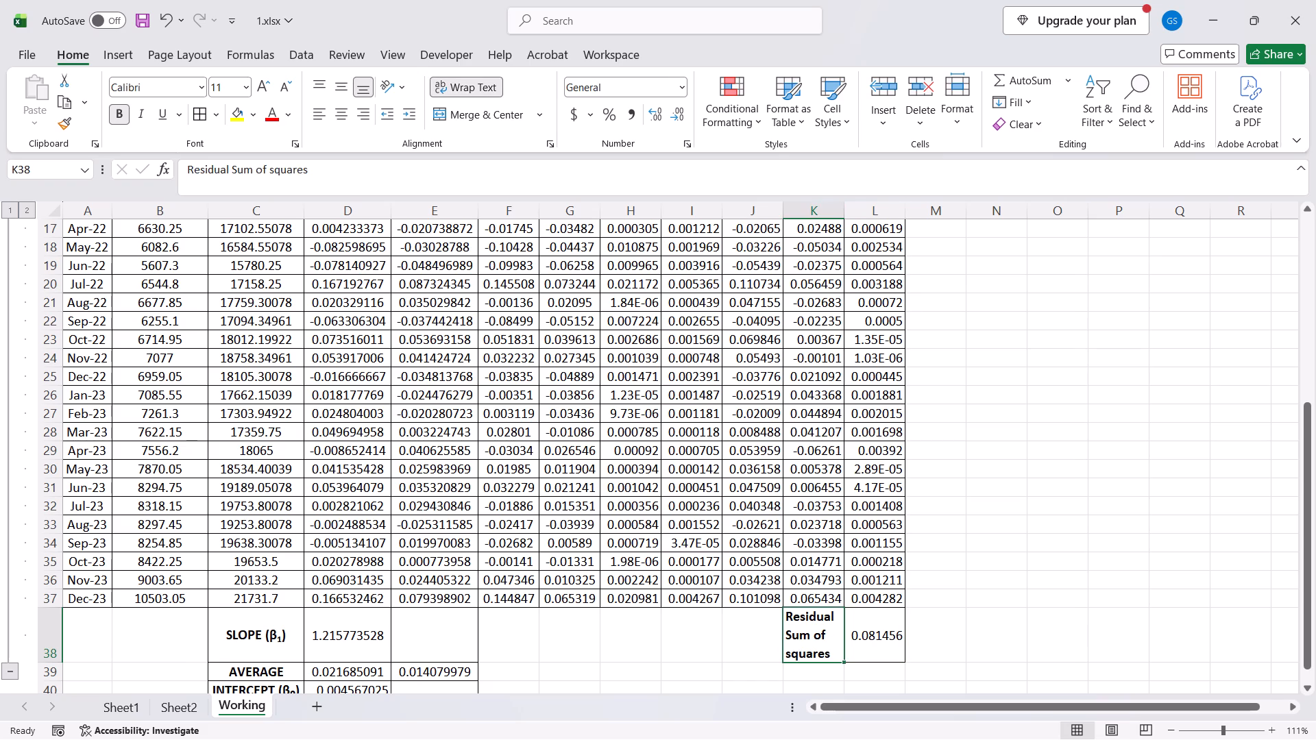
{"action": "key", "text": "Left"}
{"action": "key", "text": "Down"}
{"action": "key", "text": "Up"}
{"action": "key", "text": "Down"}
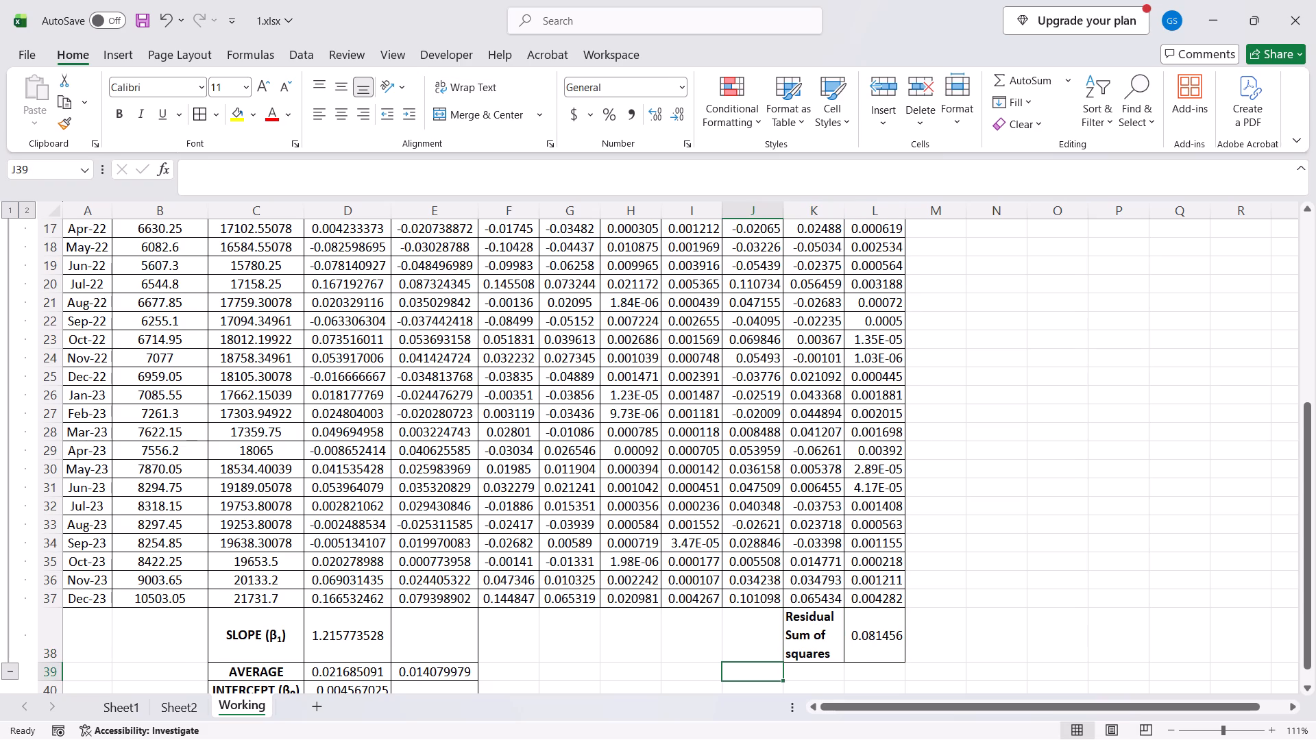
Review the regression table from its headers down through the error and squared error columns.
{"action": "scroll", "coordinate": [724, 353], "scroll_direction": "up", "scroll_amount": 7}
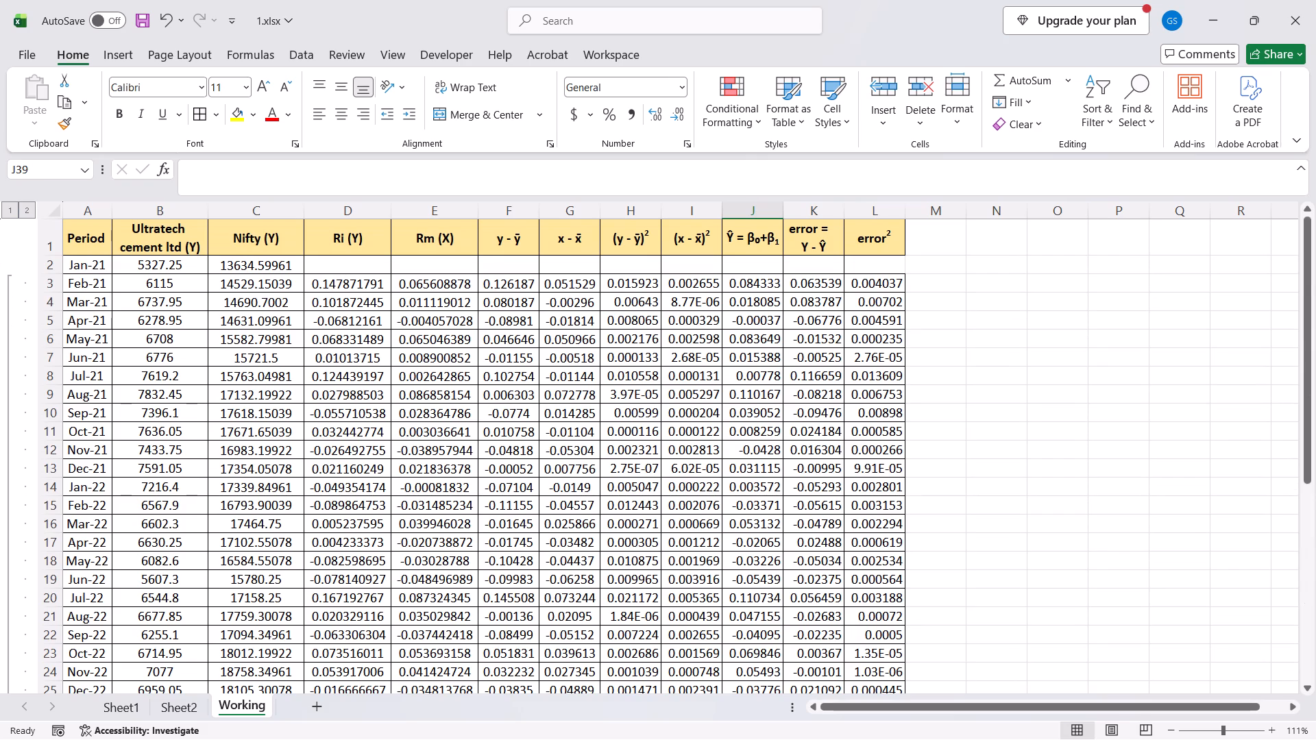
{"action": "left_click", "coordinate": [337, 87]}
{"action": "scroll", "coordinate": [805, 452], "scroll_direction": "up", "scroll_amount": 5}
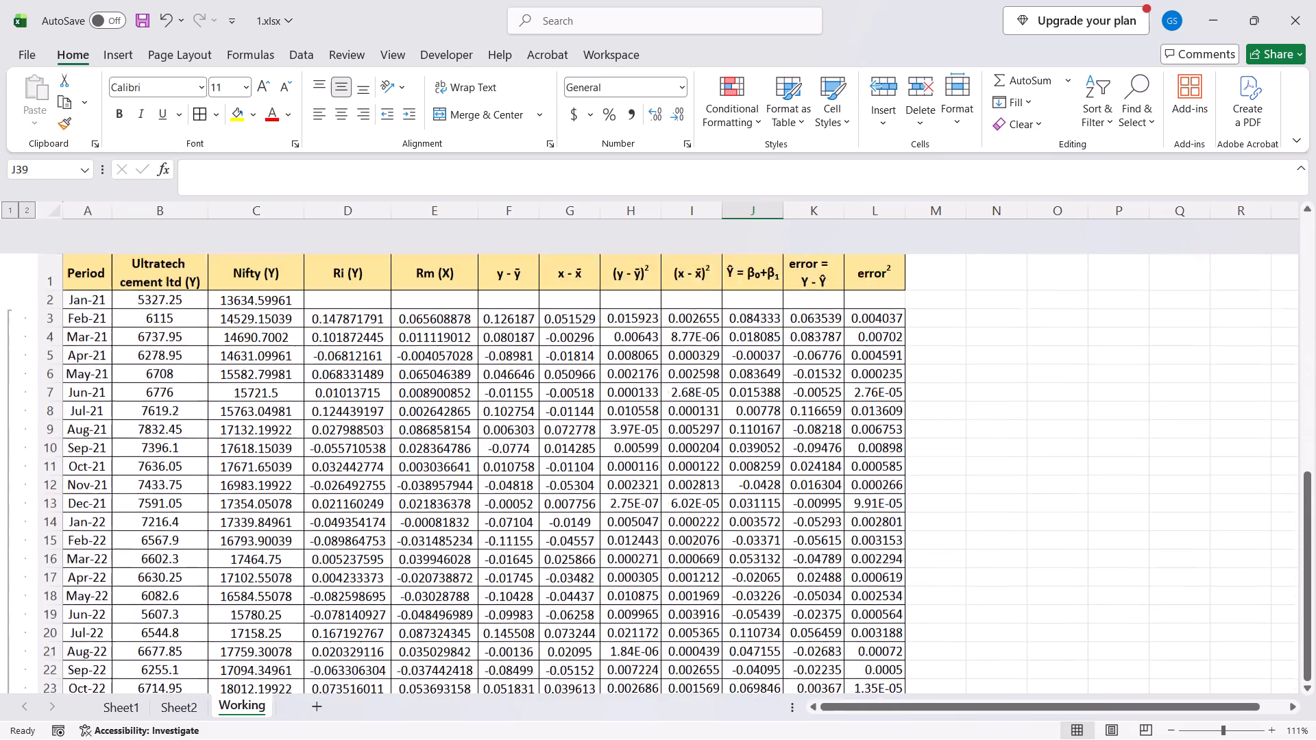
{"action": "left_click", "coordinate": [1056, 413]}
{"action": "left_click", "coordinate": [910, 353]}
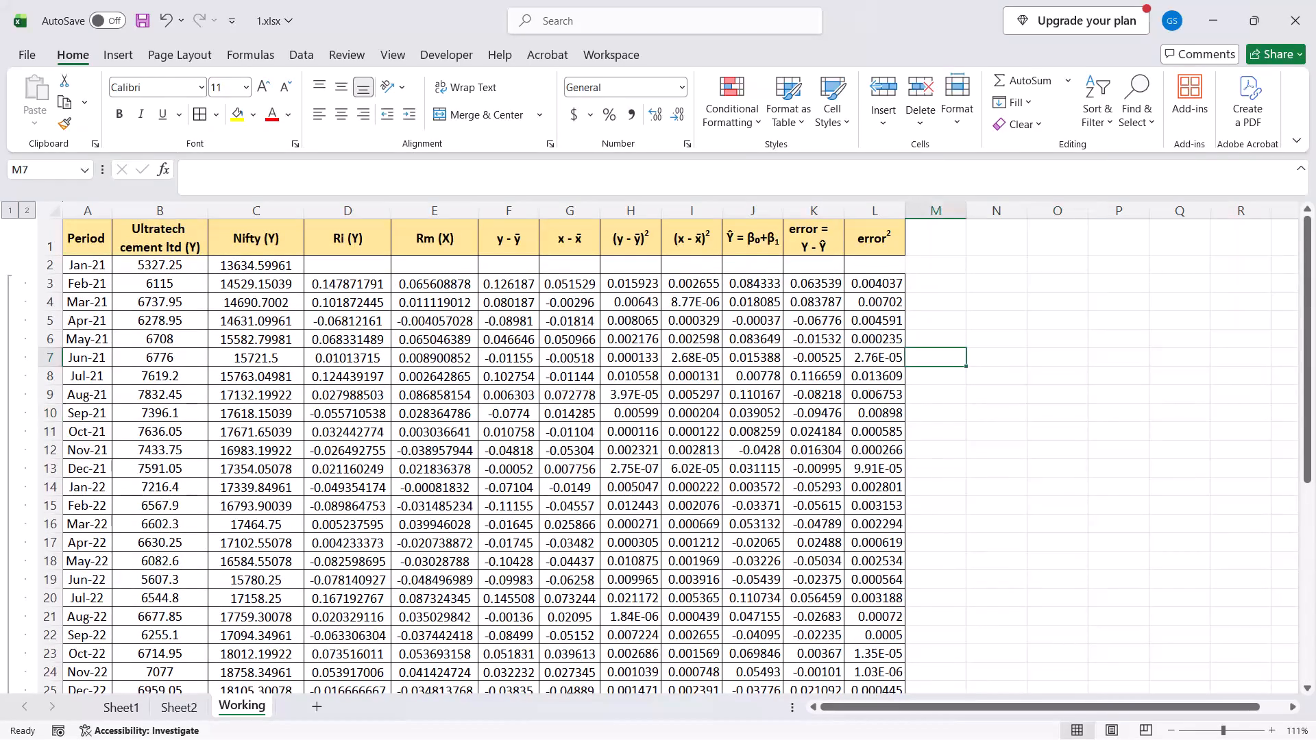
{"action": "left_click", "coordinate": [910, 353]}
{"action": "scroll", "coordinate": [886, 324], "scroll_direction": "up", "scroll_amount": 2}
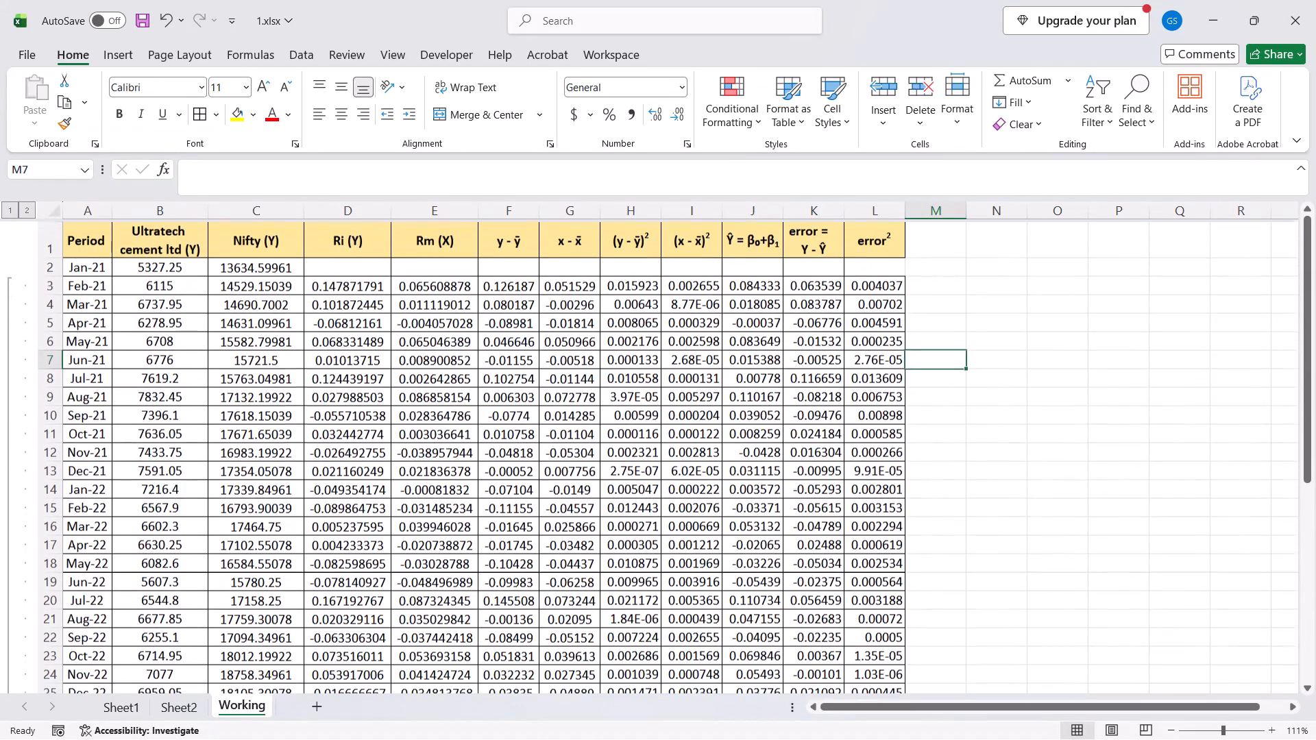
{"action": "left_click", "coordinate": [793, 290]}
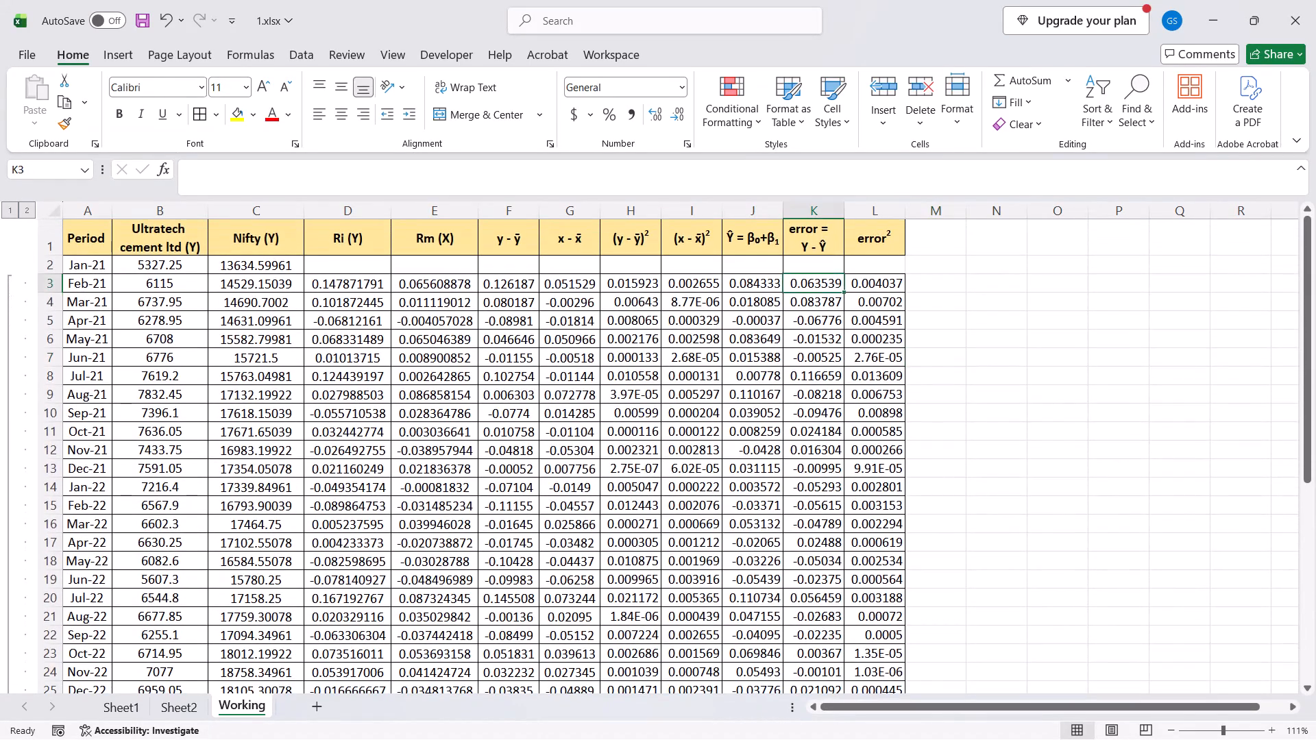
{"action": "key", "text": "Right"}
{"action": "key", "text": "Down"}
{"action": "key", "text": "Up"}
{"action": "key", "text": "Left"}
{"action": "key", "text": "Down"}
{"action": "key", "text": "Down"}
{"action": "key", "text": "Down"}
{"action": "key", "text": "Down"}
{"action": "key", "text": "Down"}
{"action": "key", "text": "Down"}
{"action": "key", "text": "Down"}
{"action": "key", "text": "Down"}
{"action": "key", "text": "Down"}
{"action": "key", "text": "Down"}
{"action": "key", "text": "Down"}
{"action": "key", "text": "Down"}
{"action": "key", "text": "Down"}
{"action": "key", "text": "Down"}
{"action": "key", "text": "Down"}
{"action": "key", "text": "Down"}
{"action": "key", "text": "Down"}
{"action": "key", "text": "Down"}
{"action": "key", "text": "Down"}
{"action": "key", "text": "Down"}
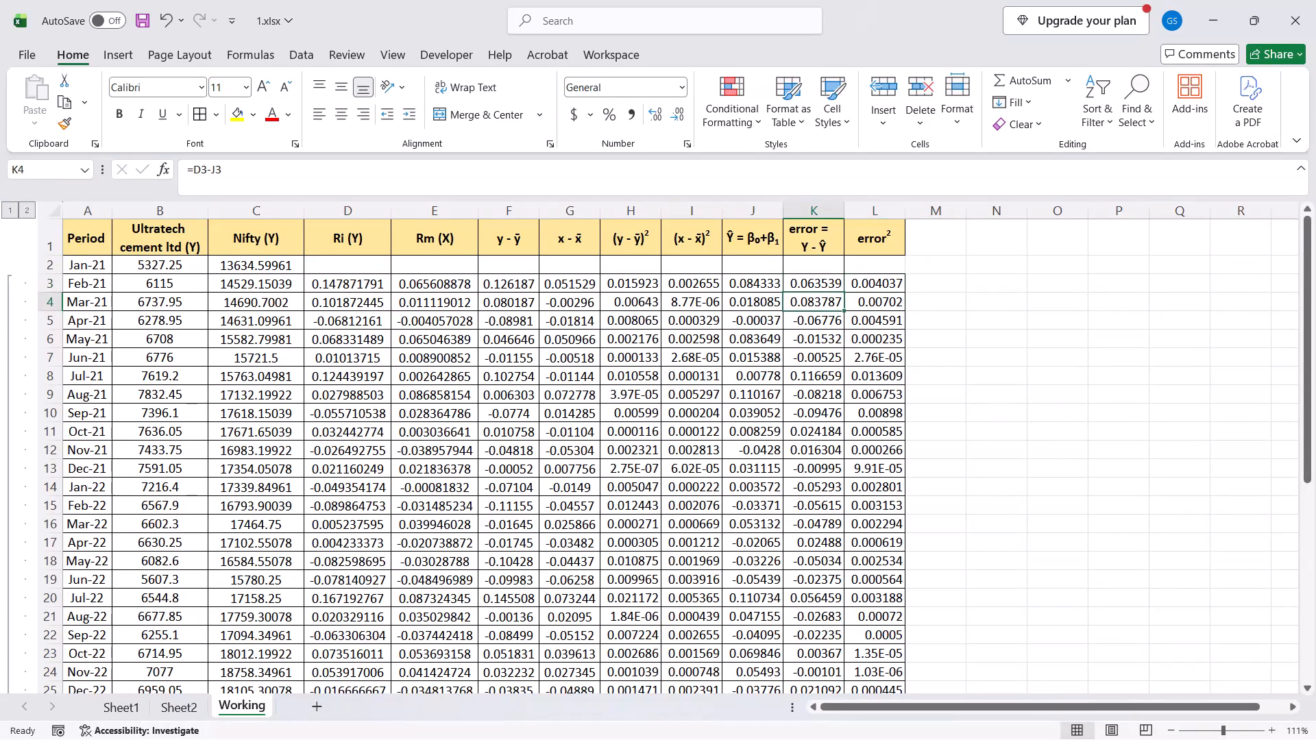
Capitalise the last word of the label in K38 so it reads "Residual Sum of Squares".
{"action": "key", "text": "Up"}
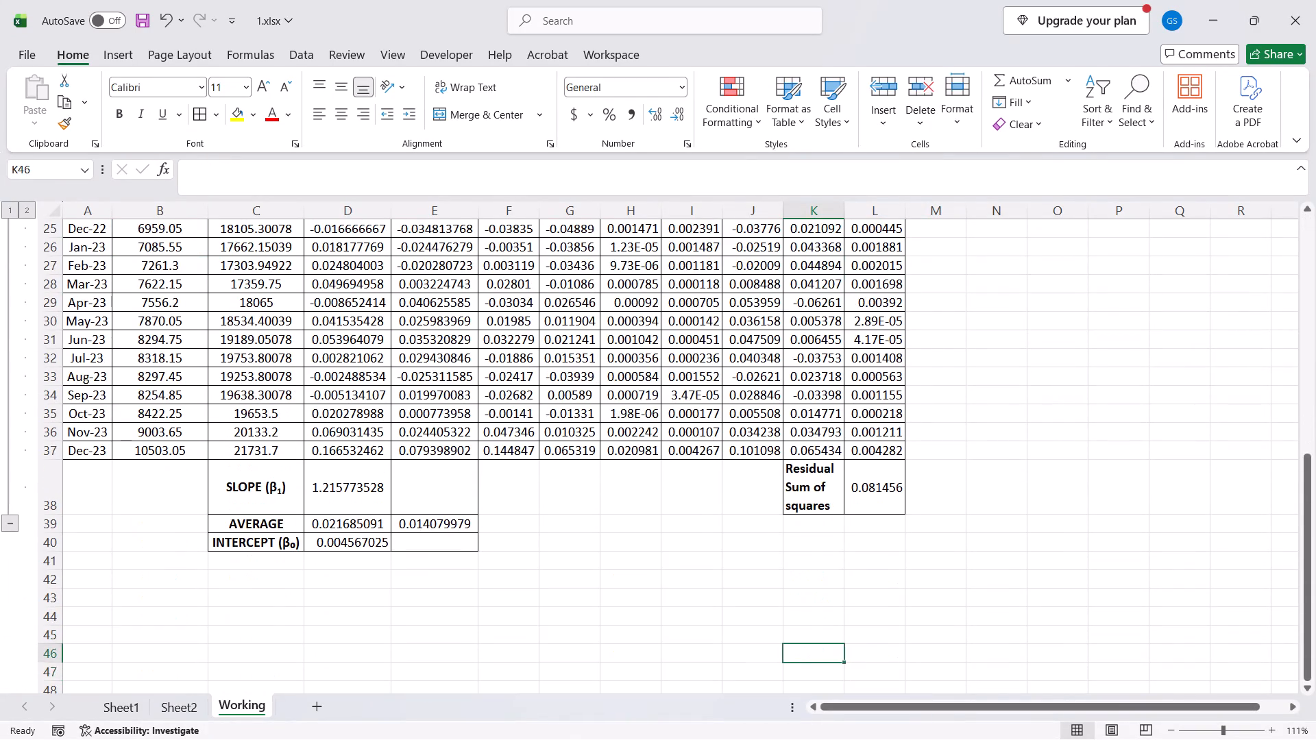
{"action": "key", "text": "Up"}
{"action": "key", "text": "Up"}
{"action": "key", "text": "Up"}
{"action": "key", "text": "Up"}
{"action": "key", "text": "Up"}
{"action": "key", "text": "Up"}
{"action": "key", "text": "Up"}
{"action": "key", "text": "Up"}
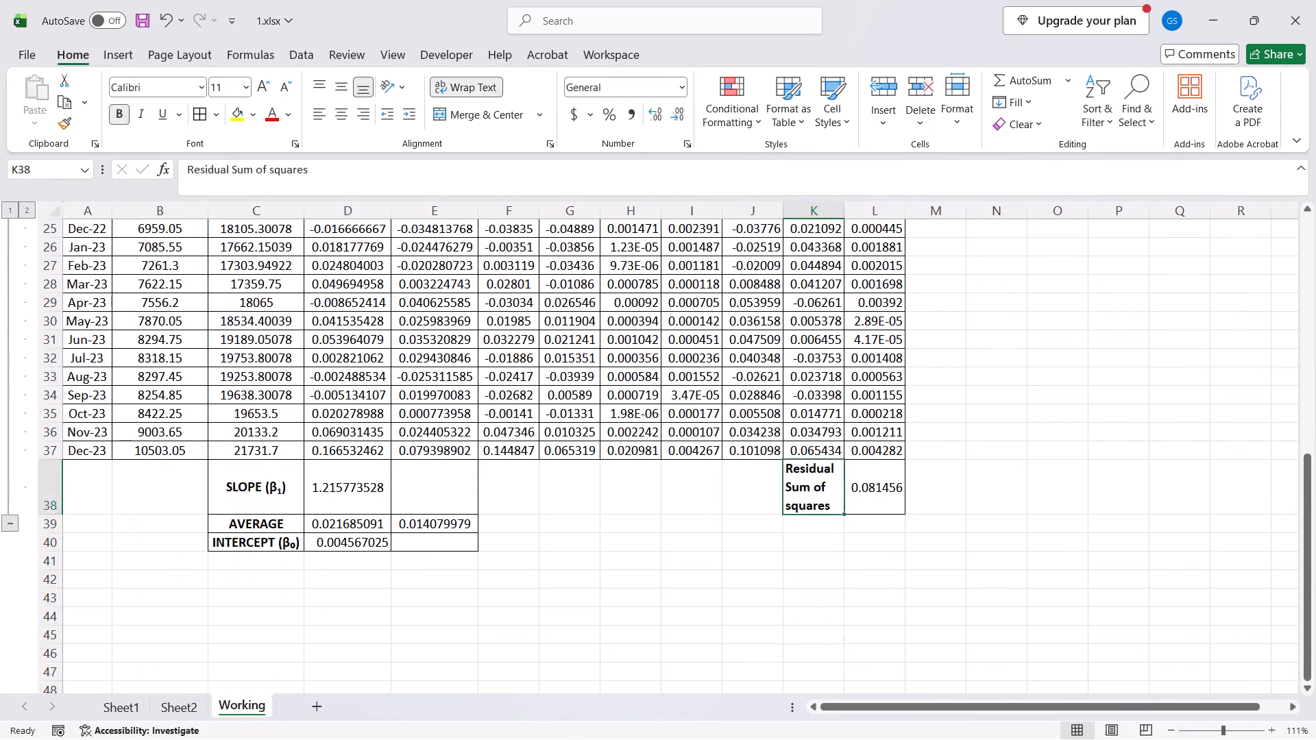
{"action": "key", "text": "F2"}
{"action": "key", "text": "Left"}
{"action": "key", "text": "Left"}
{"action": "key", "text": "Left"}
{"action": "key", "text": "Left"}
{"action": "key", "text": "Left"}
{"action": "key", "text": "Left"}
{"action": "key", "text": "Left"}
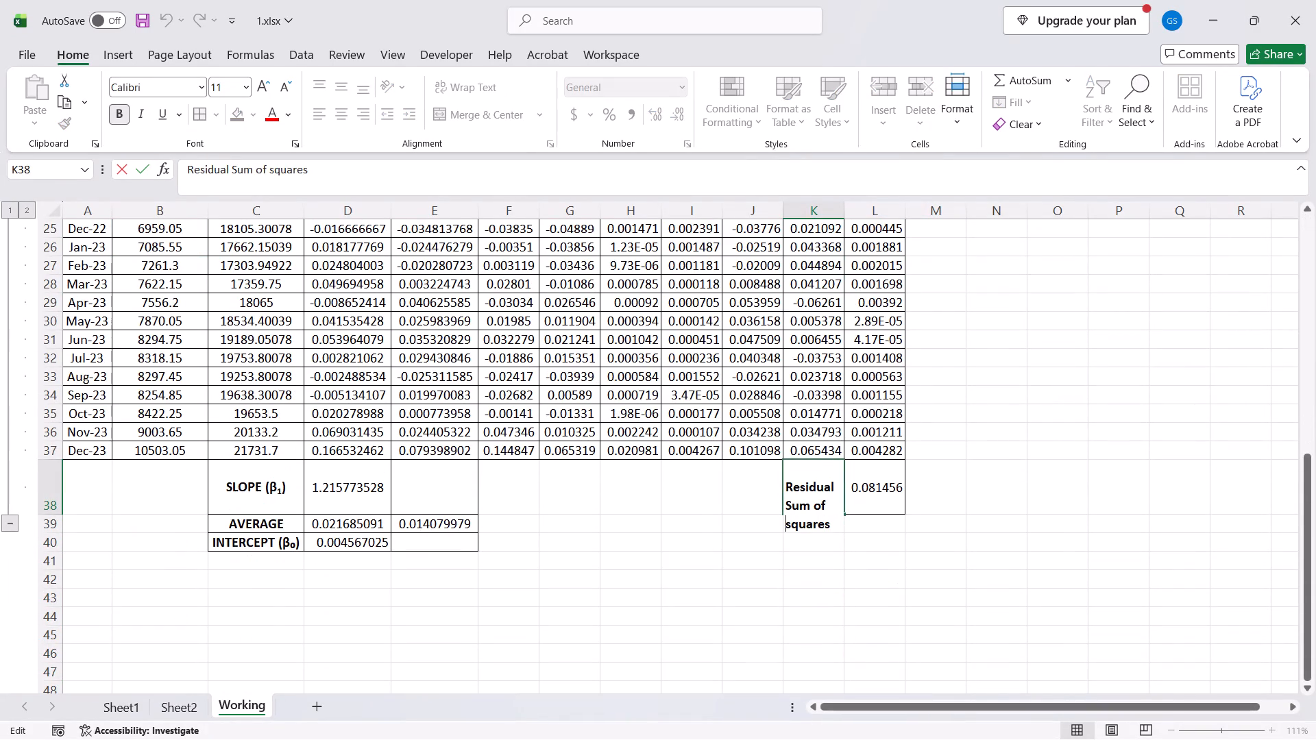
{"action": "key", "text": "Right"}
{"action": "key", "text": "BackSpace"}
{"action": "key", "text": "shift+s"}
{"action": "key", "text": "Return"}
Centre the "Residual Sum of Squares" label horizontally in K38.
{"action": "key", "text": "Up"}
{"action": "key", "text": "Right"}
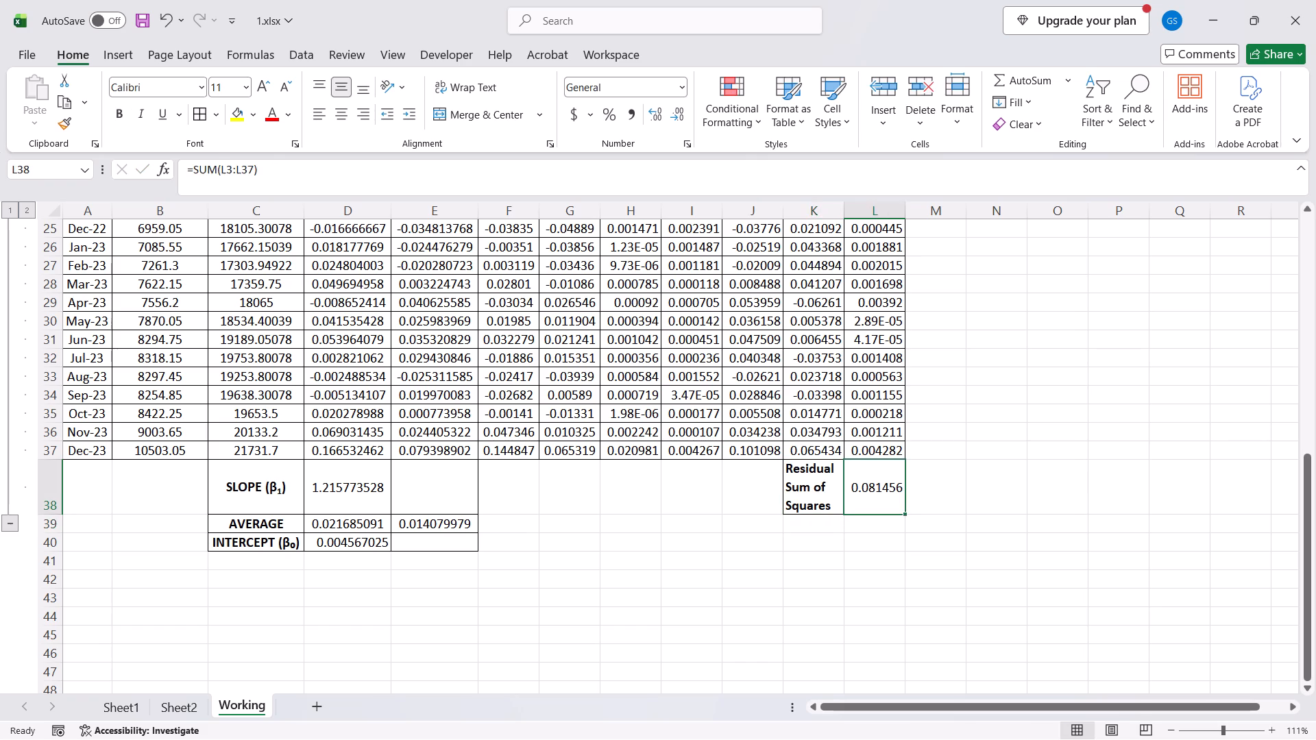
{"action": "key", "text": "Left"}
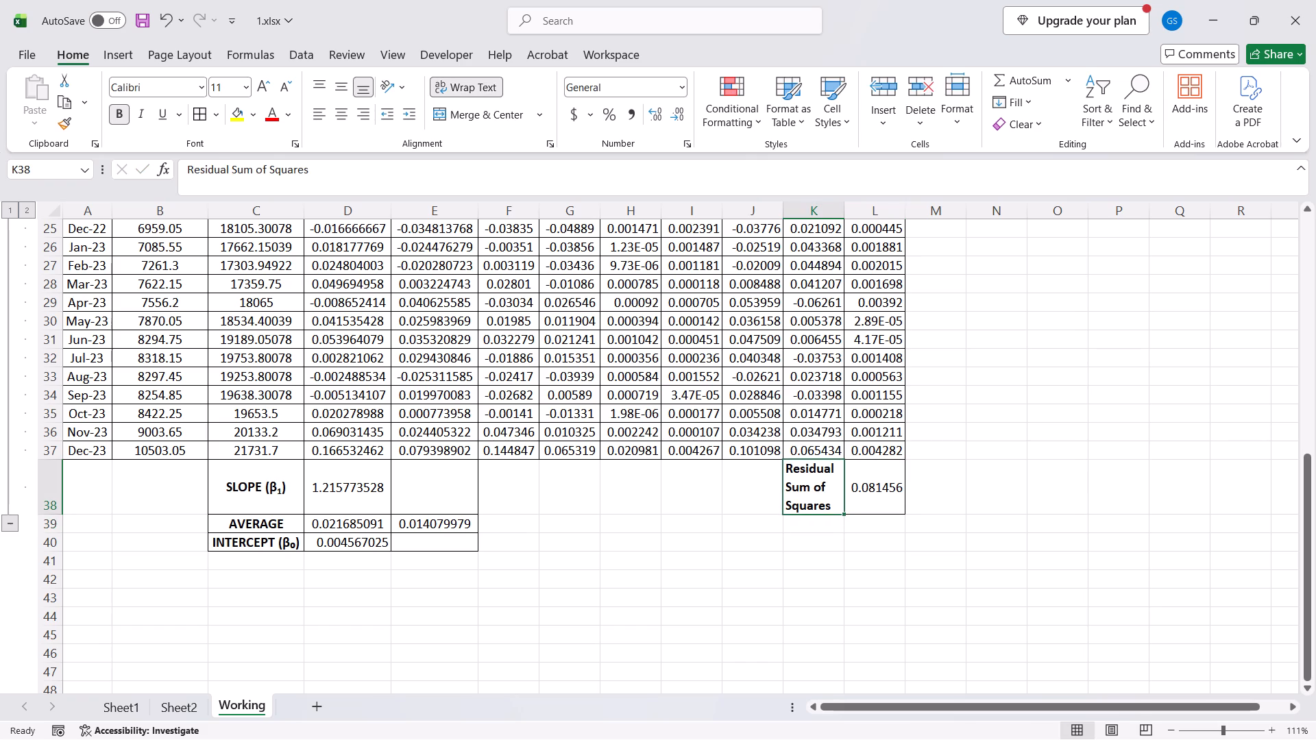
{"action": "type", "text": "hav"}
{"action": "key", "text": "Escape"}
{"action": "key", "text": "Escape"}
{"action": "key", "text": "Escape"}
{"action": "key", "text": "Escape"}
{"action": "type", "text": "hac"}
{"action": "key", "text": "Right"}
{"action": "key", "text": "Down"}
{"action": "key", "text": "Up"}
{"action": "key", "text": "ctrl+Up"}
{"action": "key", "text": "ctrl+Up"}
{"action": "key", "text": "ctrl+Up"}
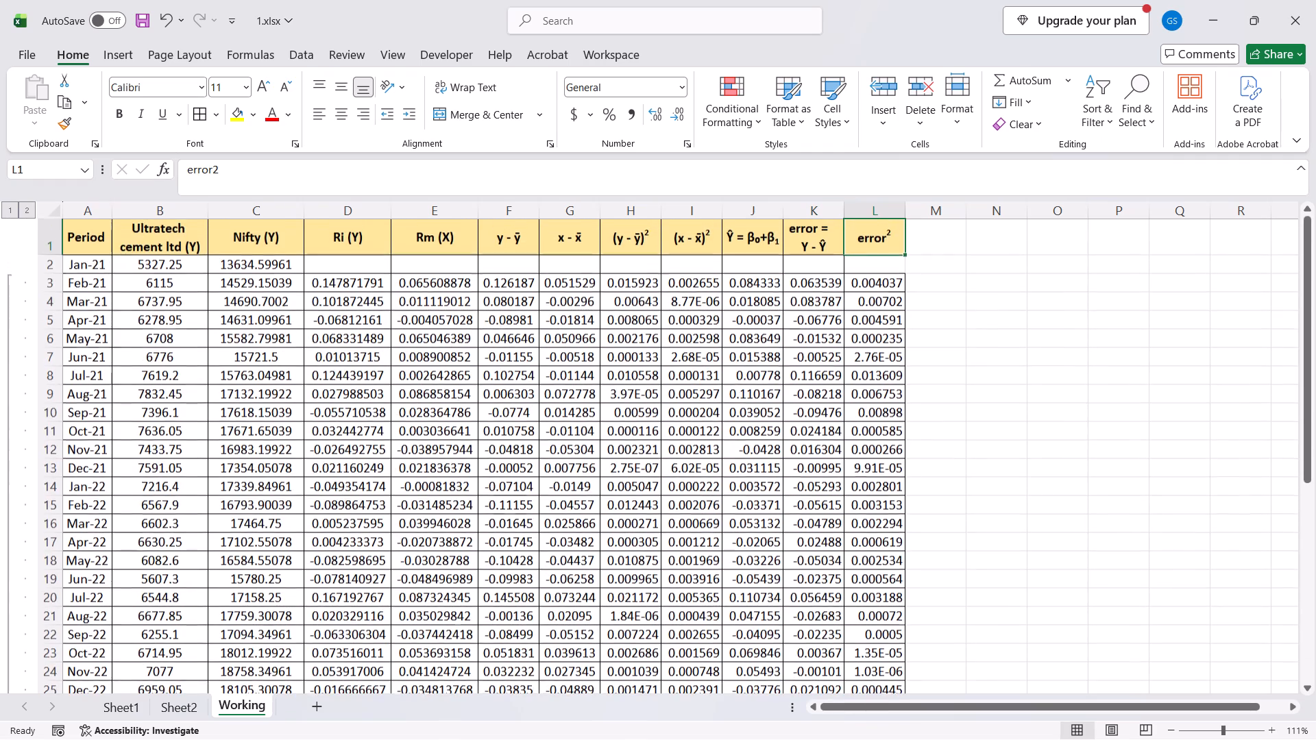
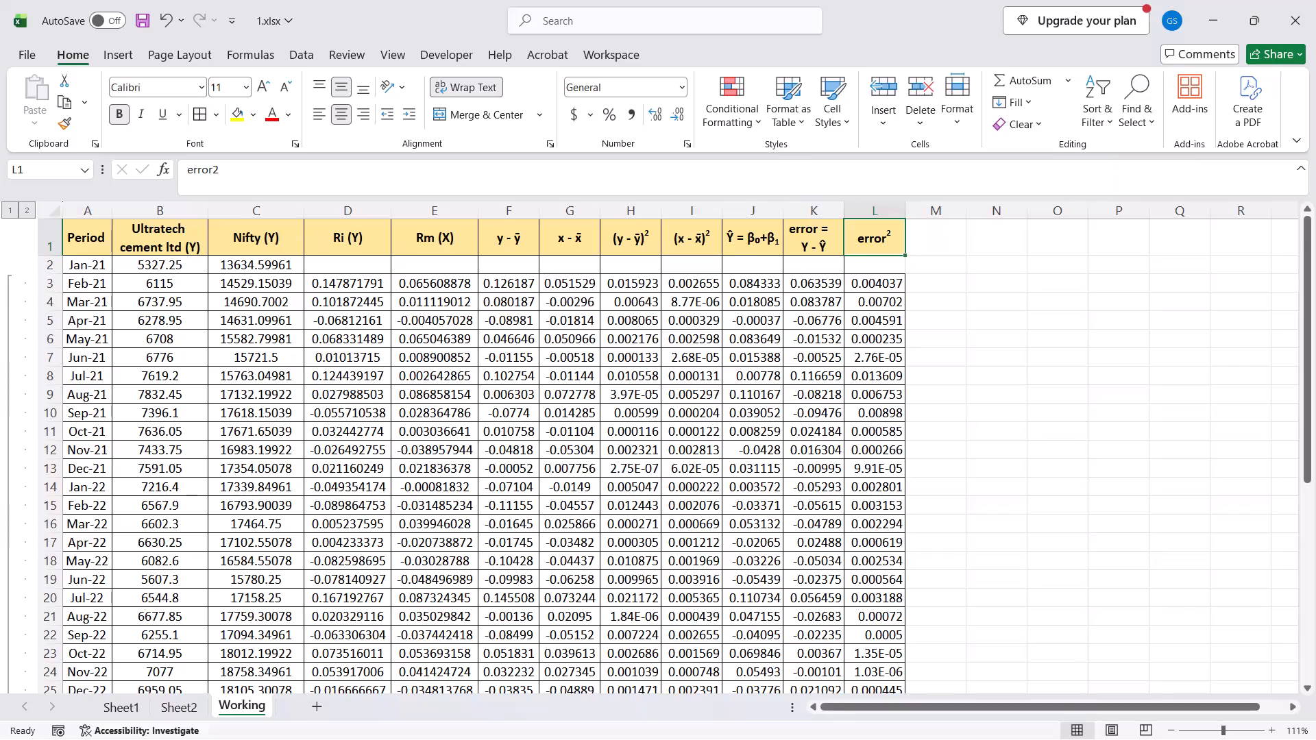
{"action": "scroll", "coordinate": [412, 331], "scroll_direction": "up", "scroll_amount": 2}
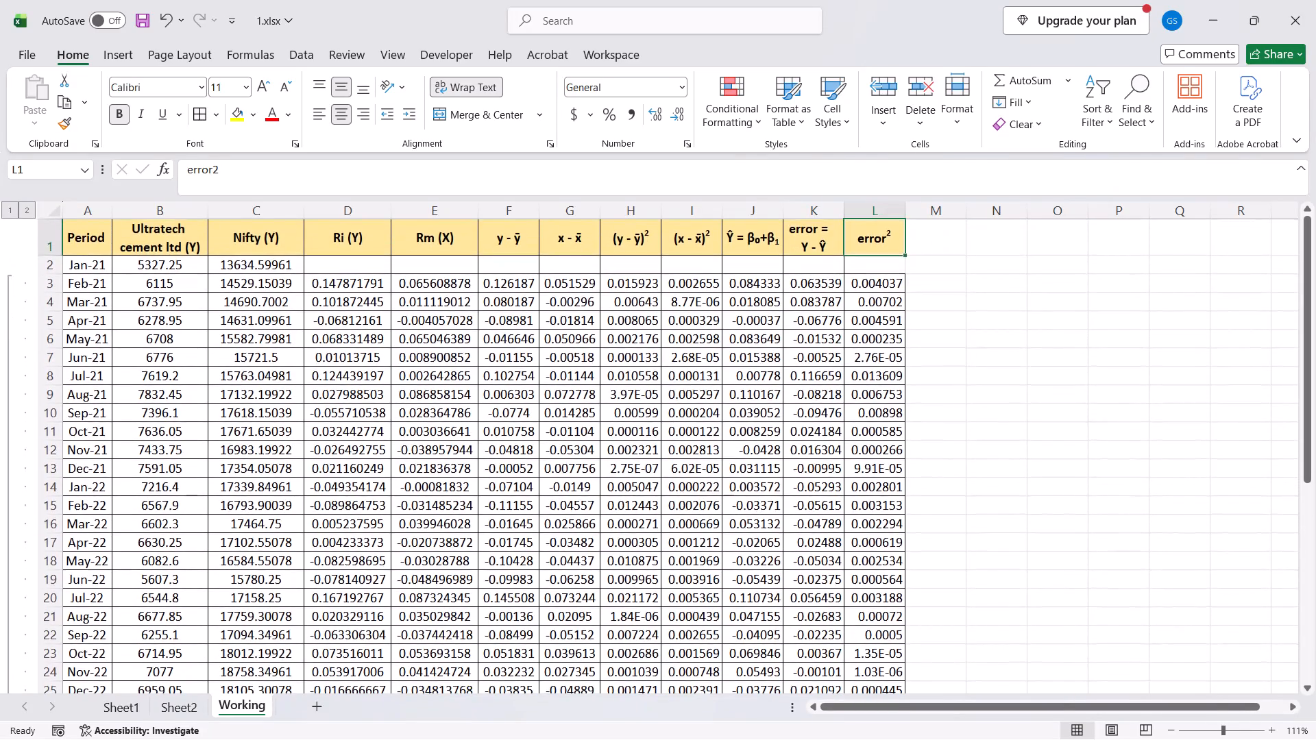
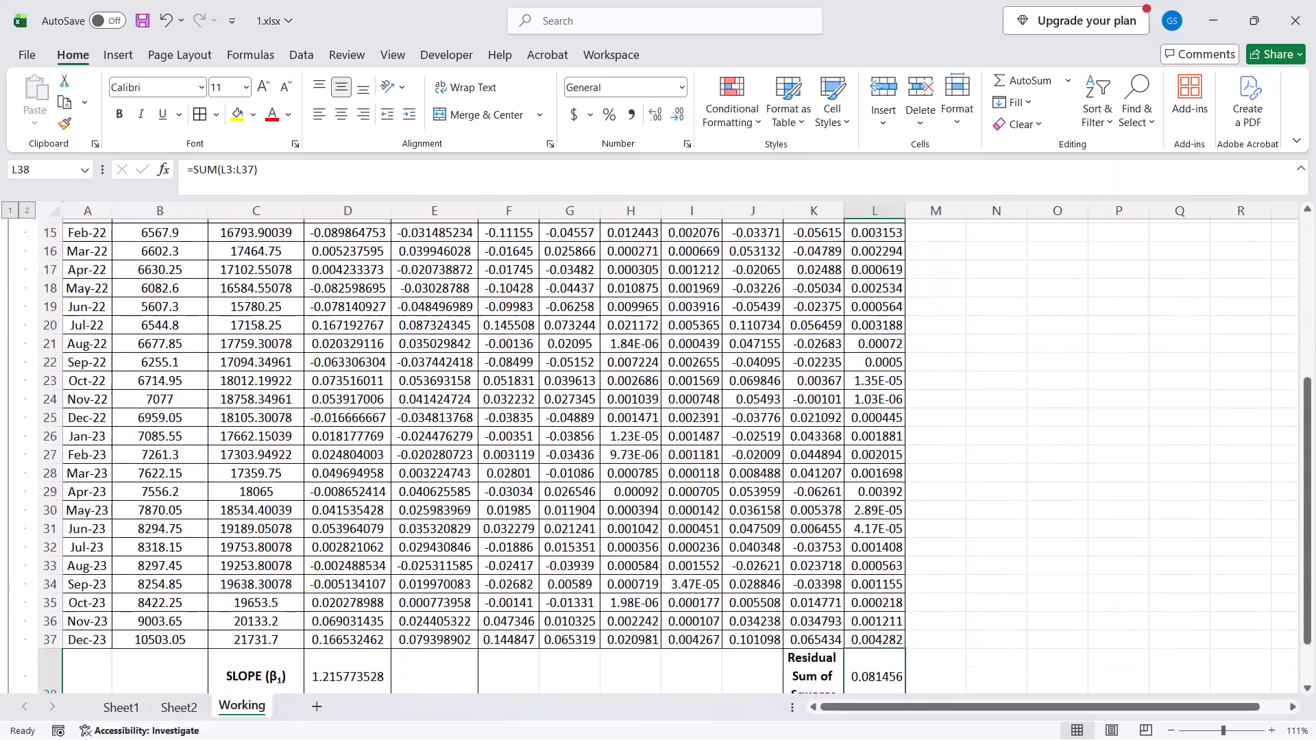
Examine the error² column, its heading and the residual sum of squares, alongside the other regression column headings.
{"action": "key", "text": "ctrl+Down"}
{"action": "key", "text": "ctrl+Up"}
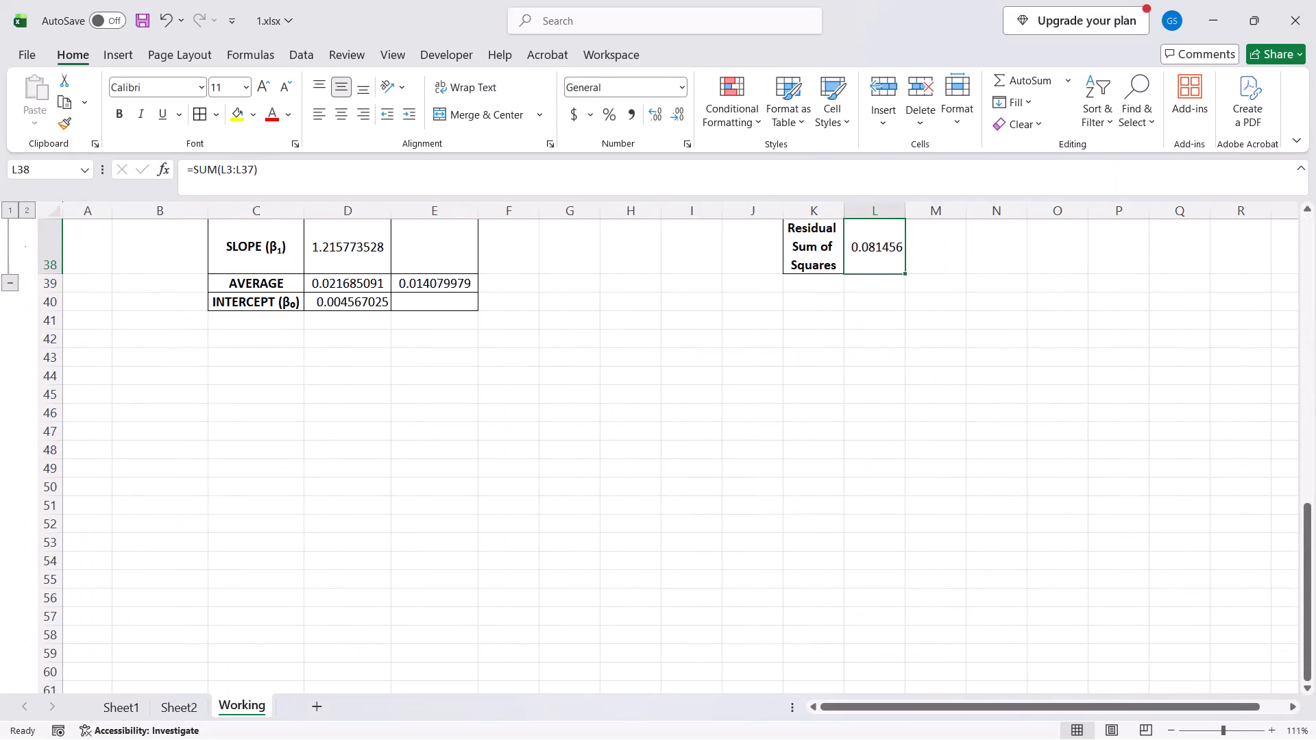
{"action": "key", "text": "ctrl+Left"}
{"action": "key", "text": "ctrl+Up"}
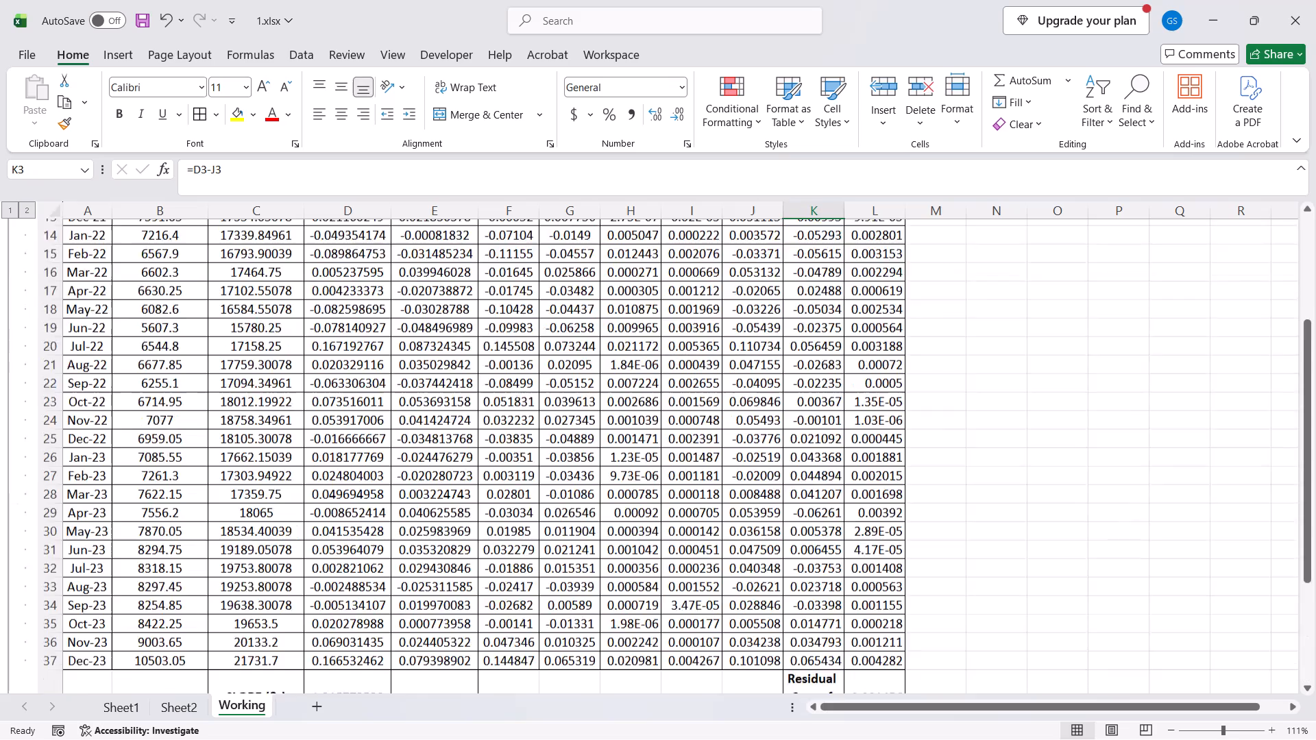
{"action": "key", "text": "ctrl+Up"}
{"action": "key", "text": "ctrl+Left"}
{"action": "key", "text": "Right"}
{"action": "key", "text": "Down"}
{"action": "key", "text": "Right"}
{"action": "key", "text": "Right"}
{"action": "key", "text": "Right"}
{"action": "key", "text": "Right"}
{"action": "key", "text": "Right"}
{"action": "key", "text": "Down"}
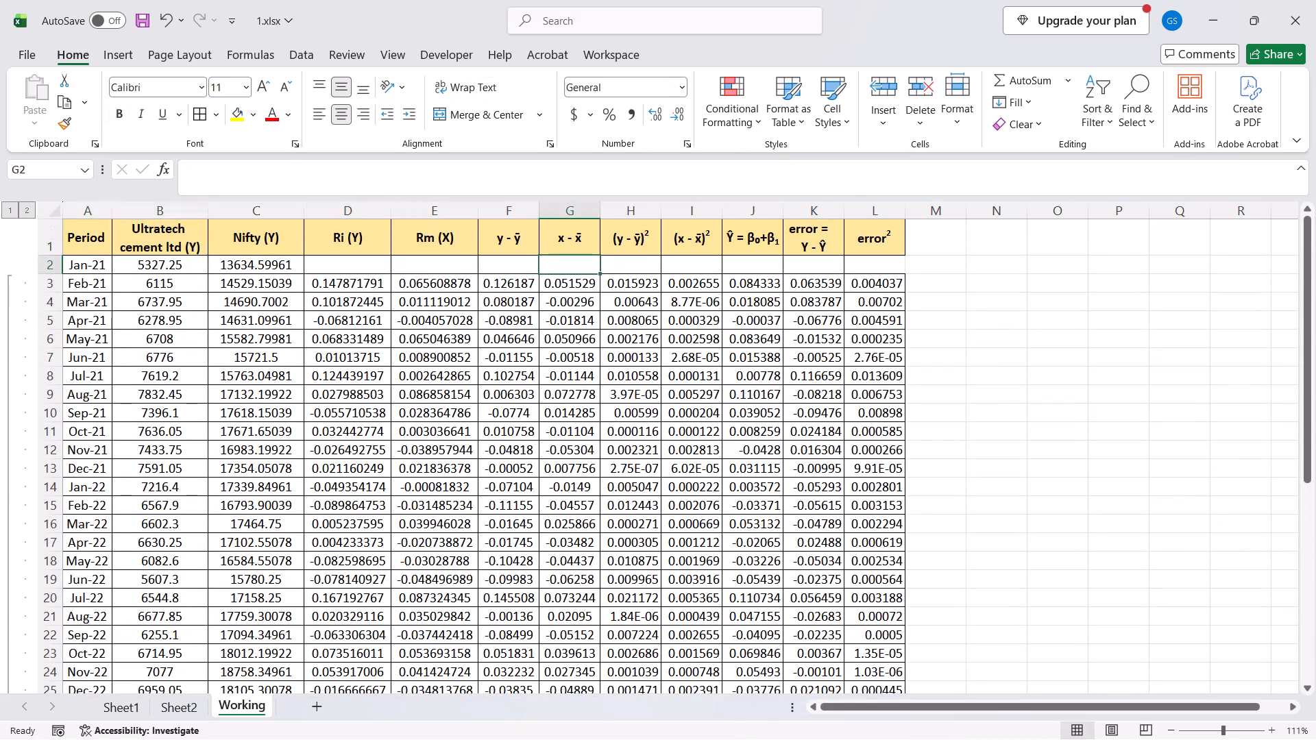
{"action": "key", "text": "ctrl+Right"}
{"action": "key", "text": "ctrl+Down"}
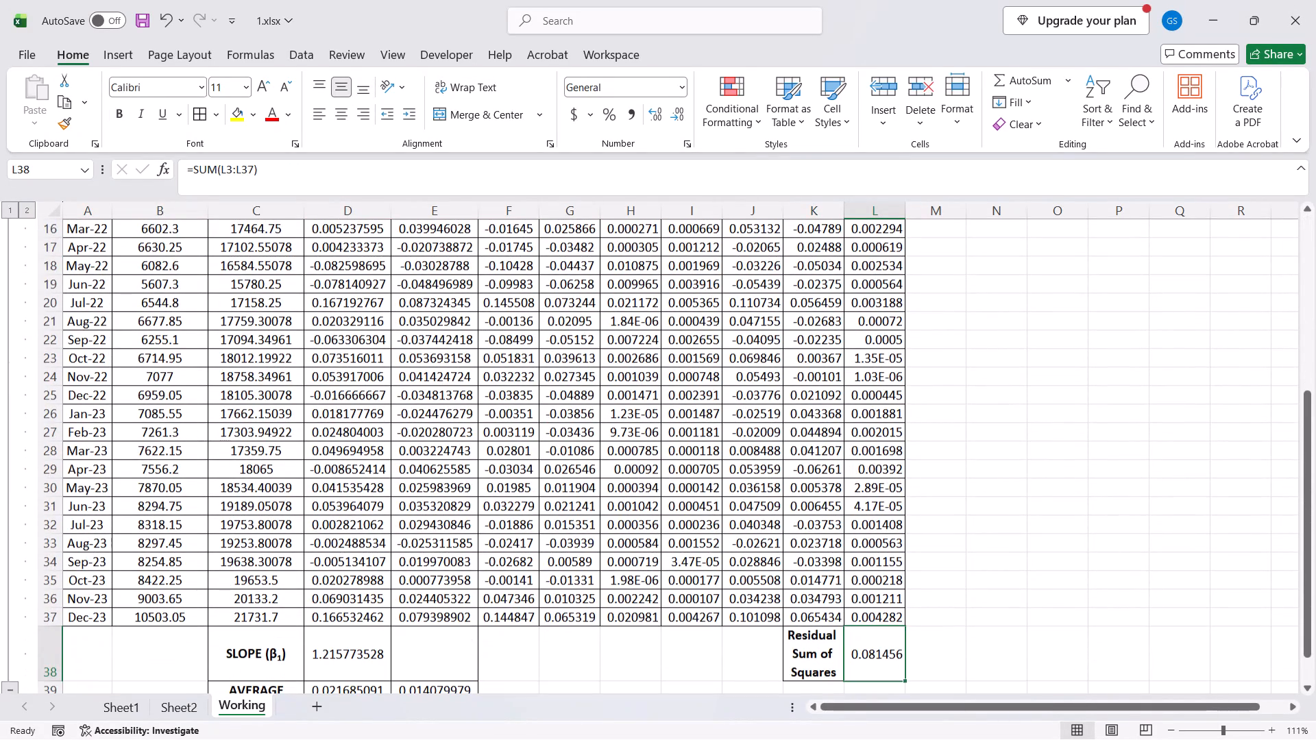
{"action": "key", "text": "ctrl+Down"}
{"action": "key", "text": "Down"}
{"action": "key", "text": "ctrl+Up"}
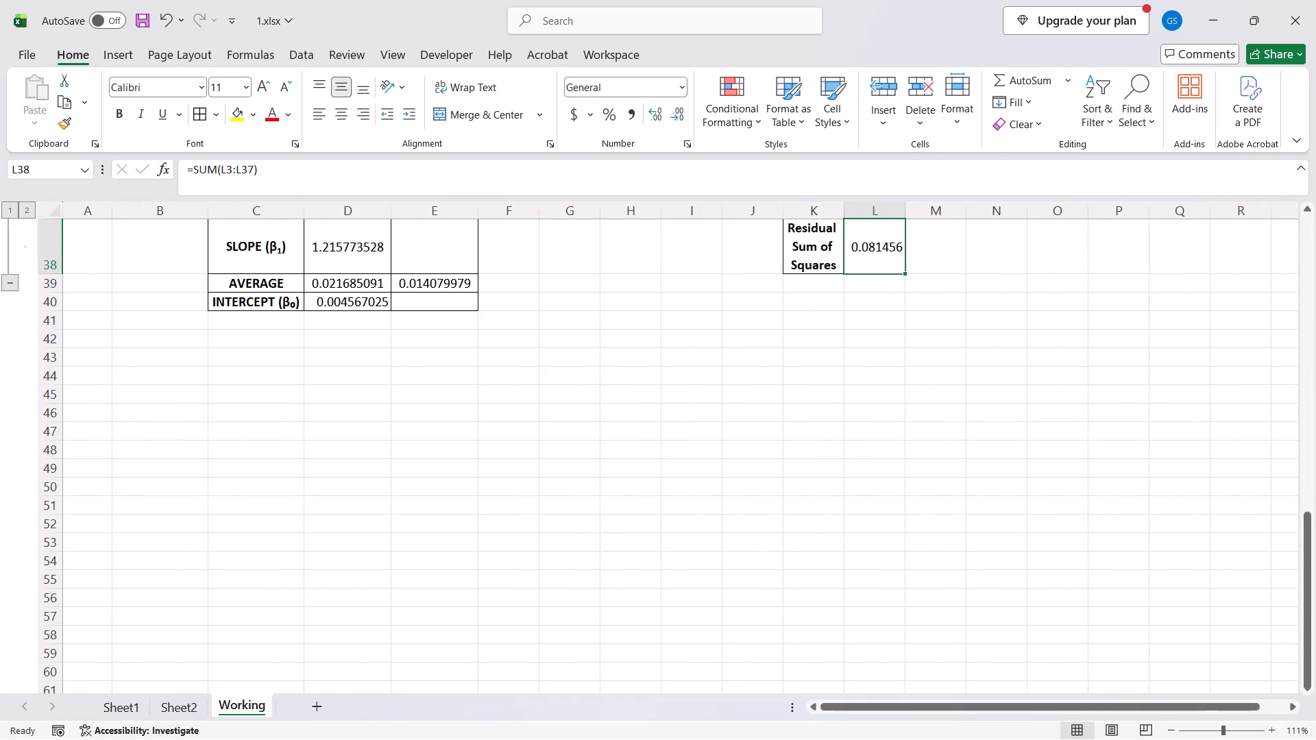
{"action": "key", "text": "Up"}
{"action": "key", "text": "ctrl+Up"}
{"action": "key", "text": "Down"}
{"action": "key", "text": "Up"}
{"action": "key", "text": "ctrl+Up"}
{"action": "key", "text": "Down"}
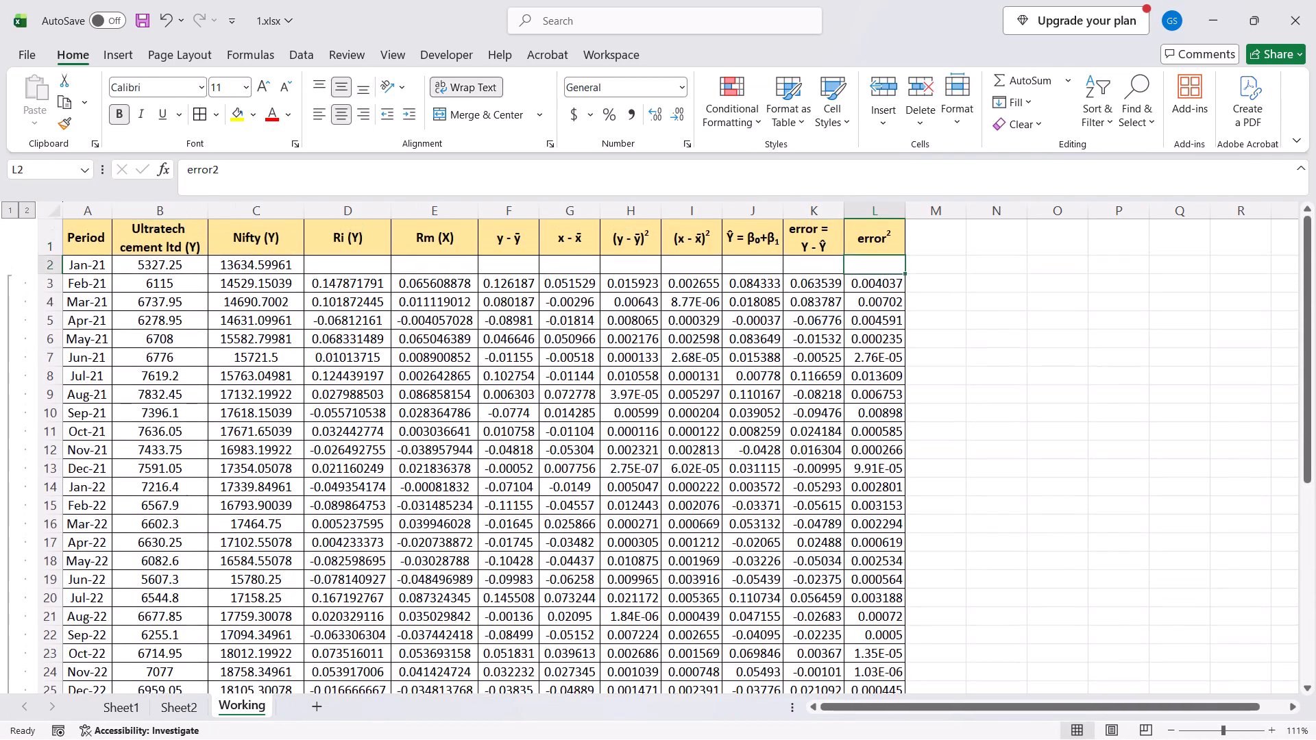
{"action": "key", "text": "Down"}
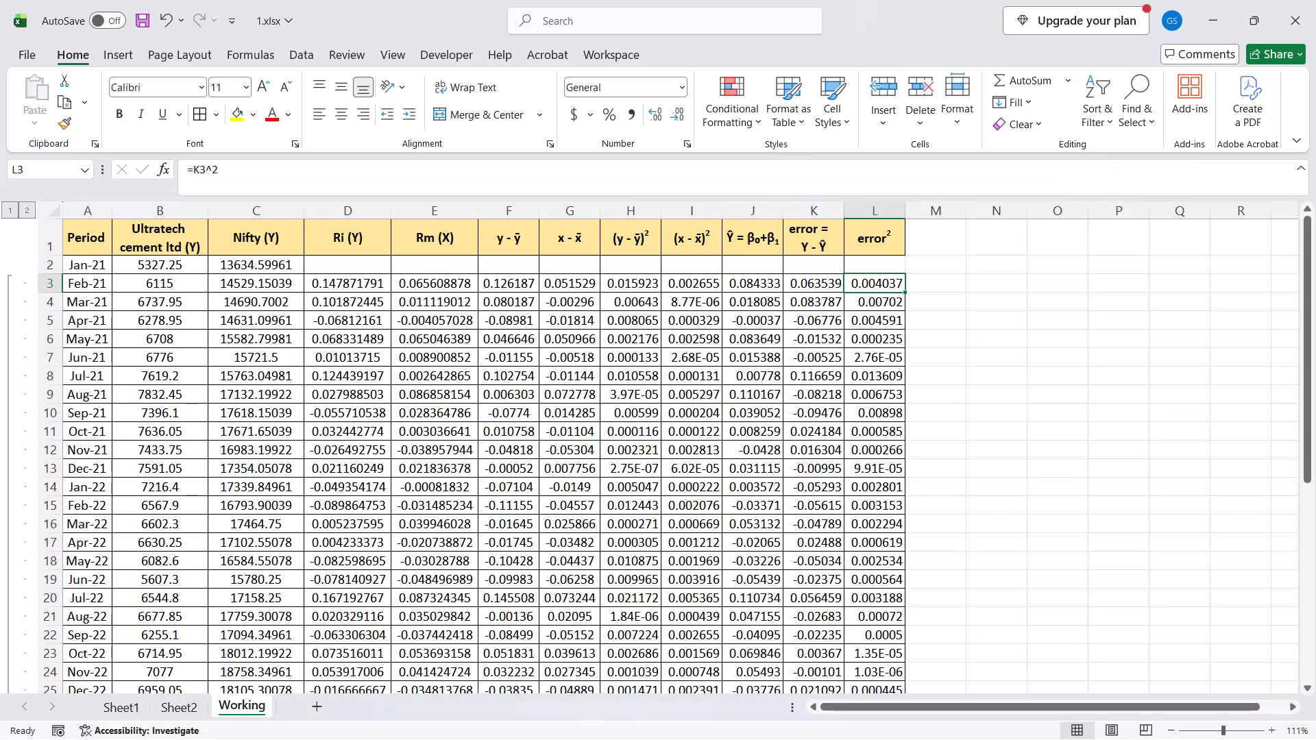
{"action": "key", "text": "ctrl+Down"}
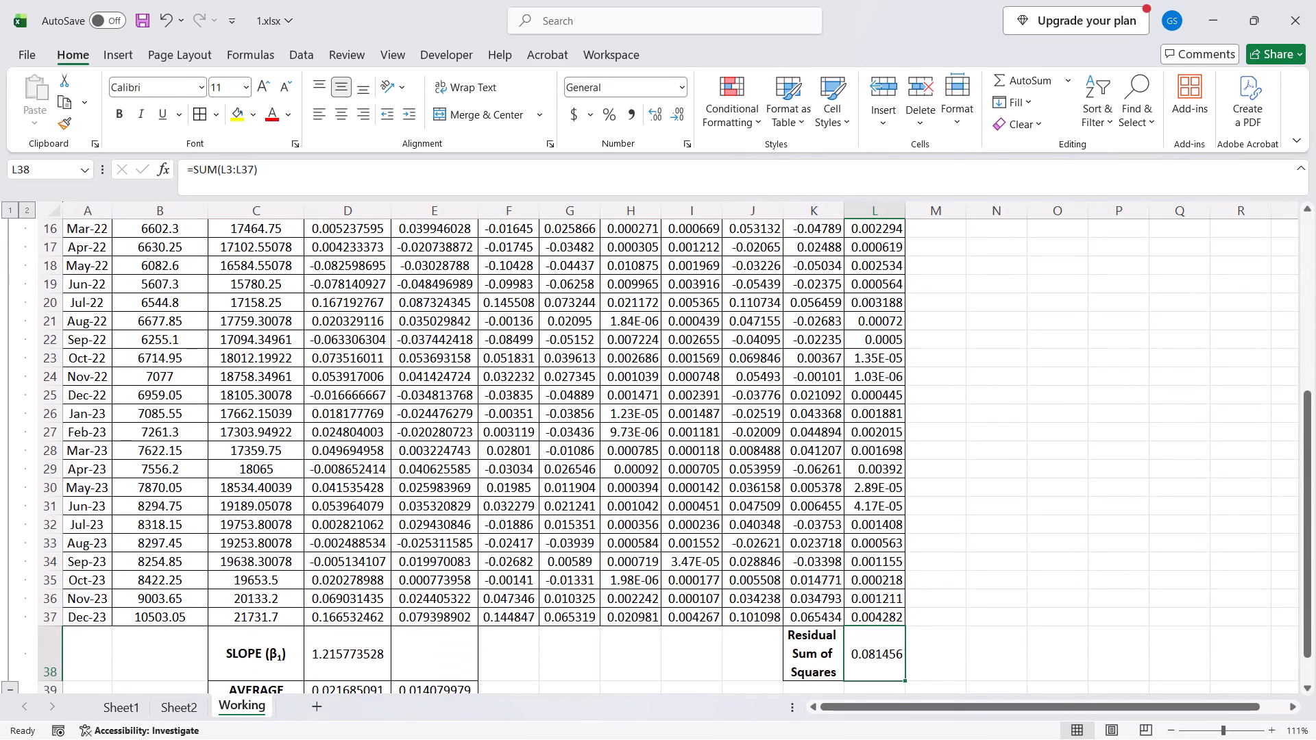
{"action": "key", "text": "Up"}
{"action": "key", "text": "ctrl+Up"}
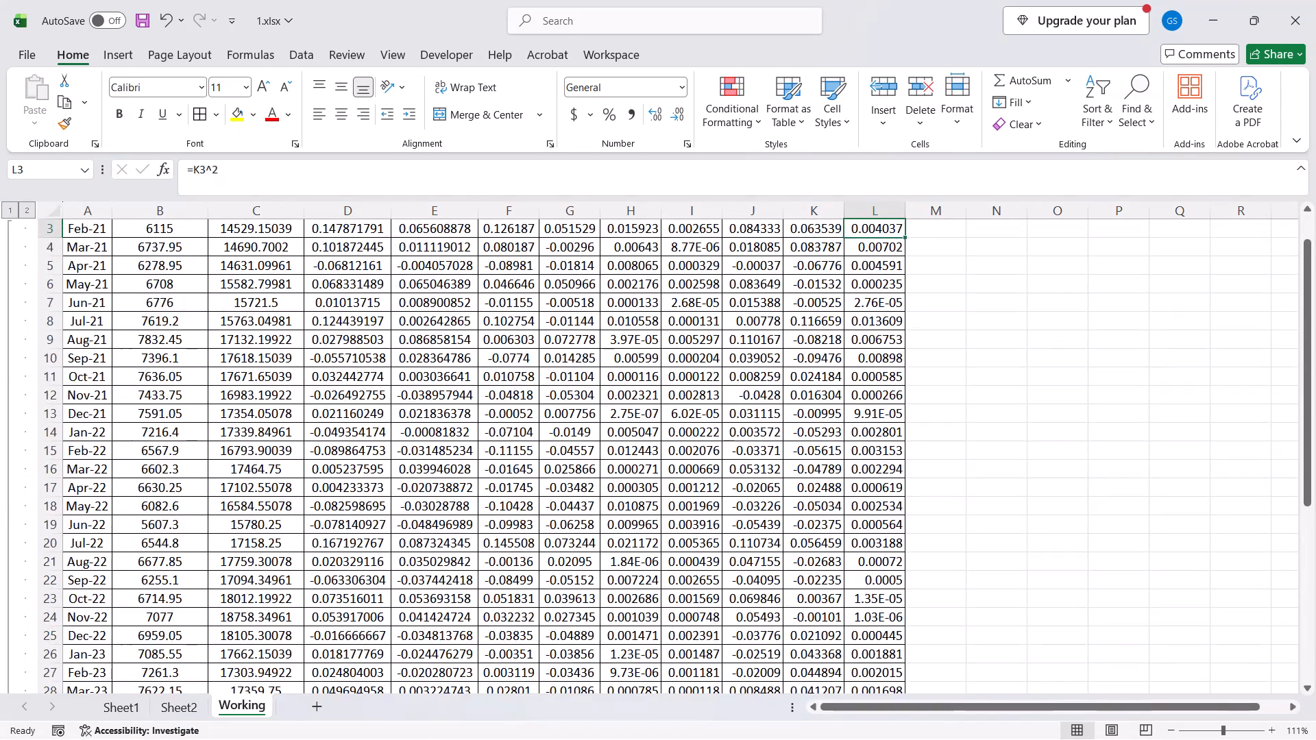
{"action": "key", "text": "ctrl+Up"}
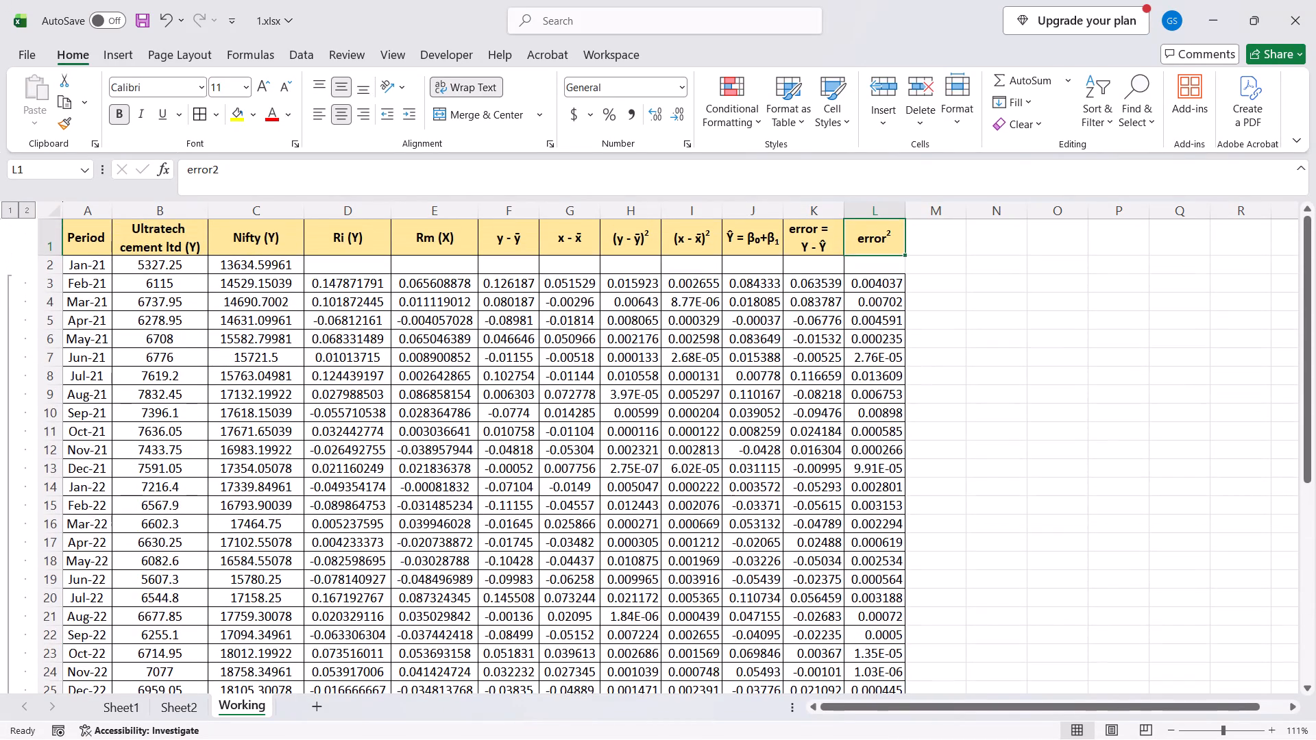
Total the (y - ȳ)² column for rows 3 to 37 in H38 with AutoSum.
{"action": "key", "text": "Down"}
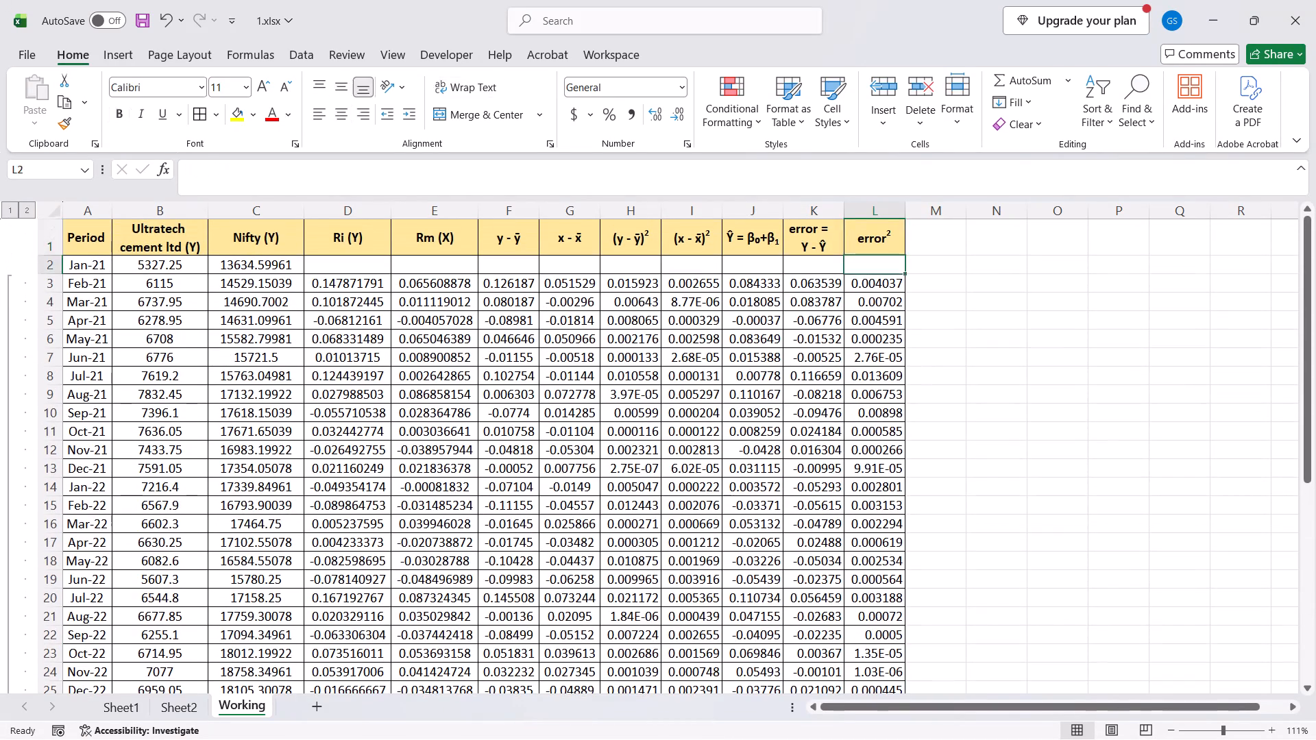
{"action": "key", "text": "Down"}
{"action": "key", "text": "Left"}
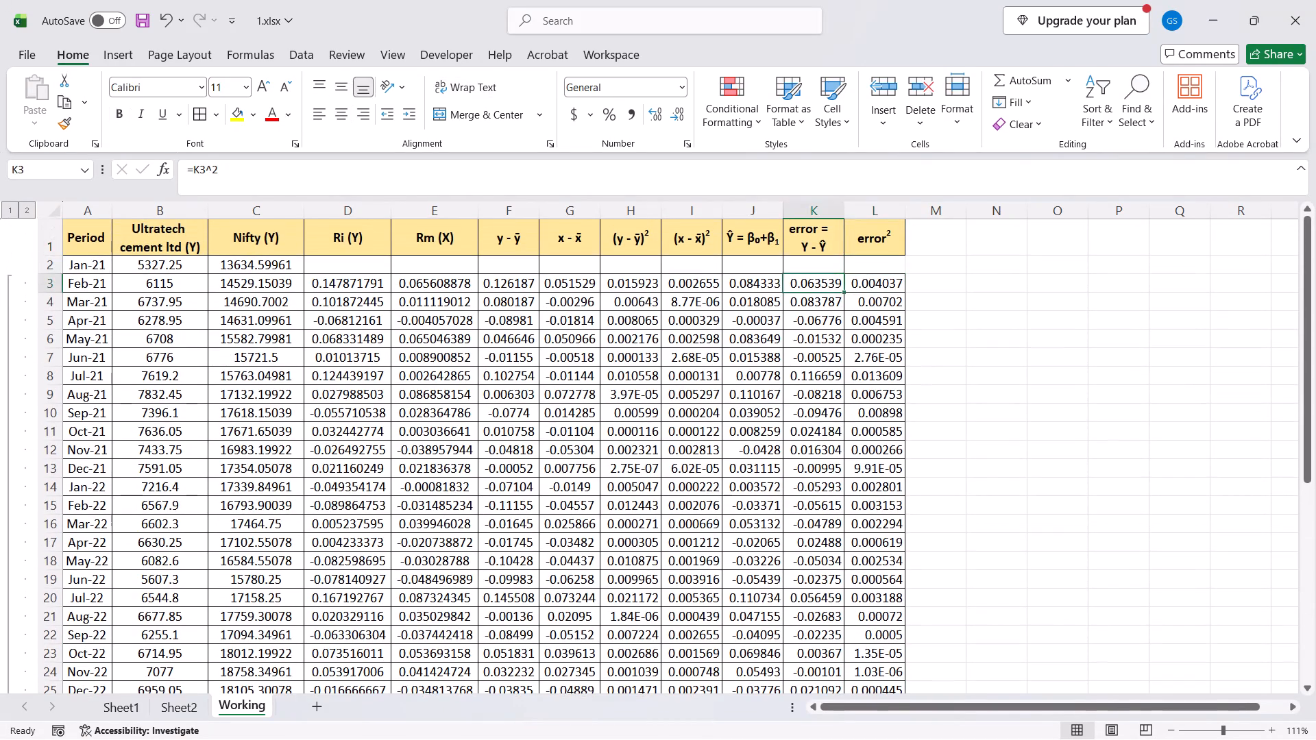
{"action": "key", "text": "Left"}
{"action": "key", "text": "Left"}
{"action": "key", "text": "Left"}
{"action": "key", "text": "ctrl+Down"}
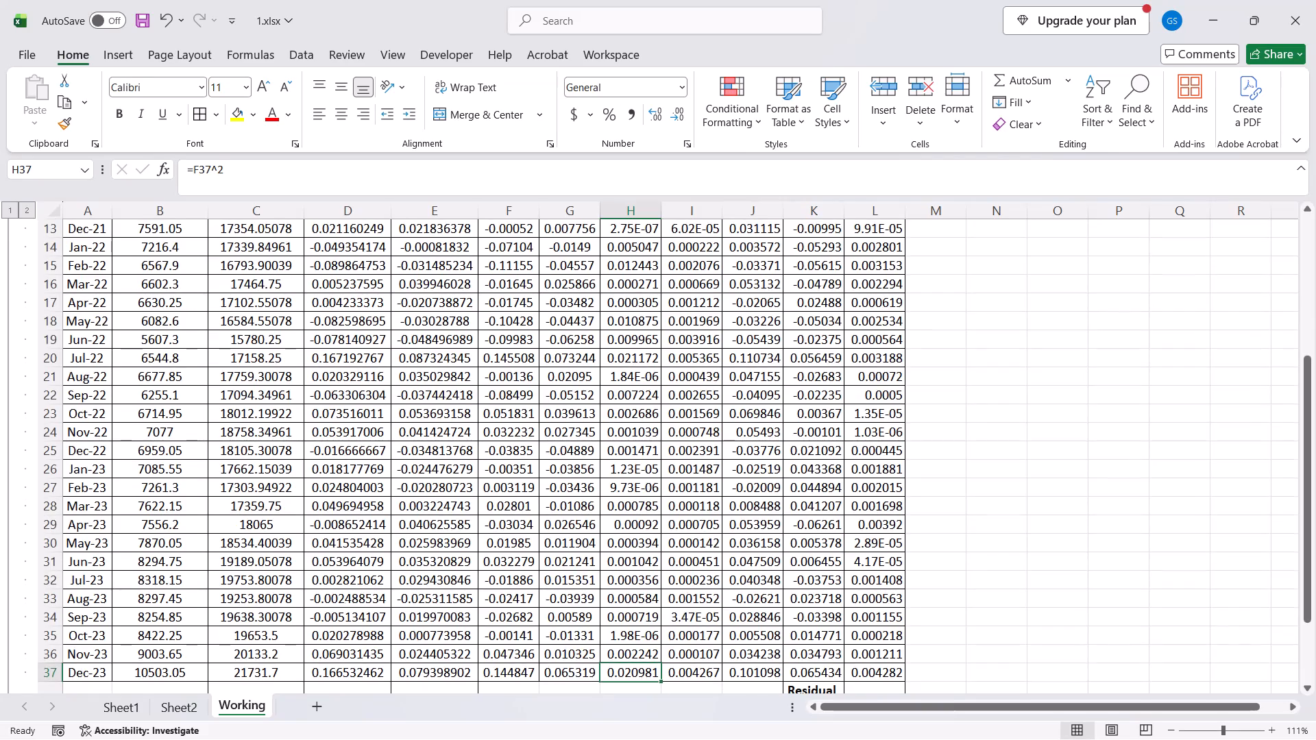
{"action": "key", "text": "Down"}
{"action": "key", "text": "ctrl+shift+Up"}
{"action": "key", "text": "ctrl+shift+Up"}
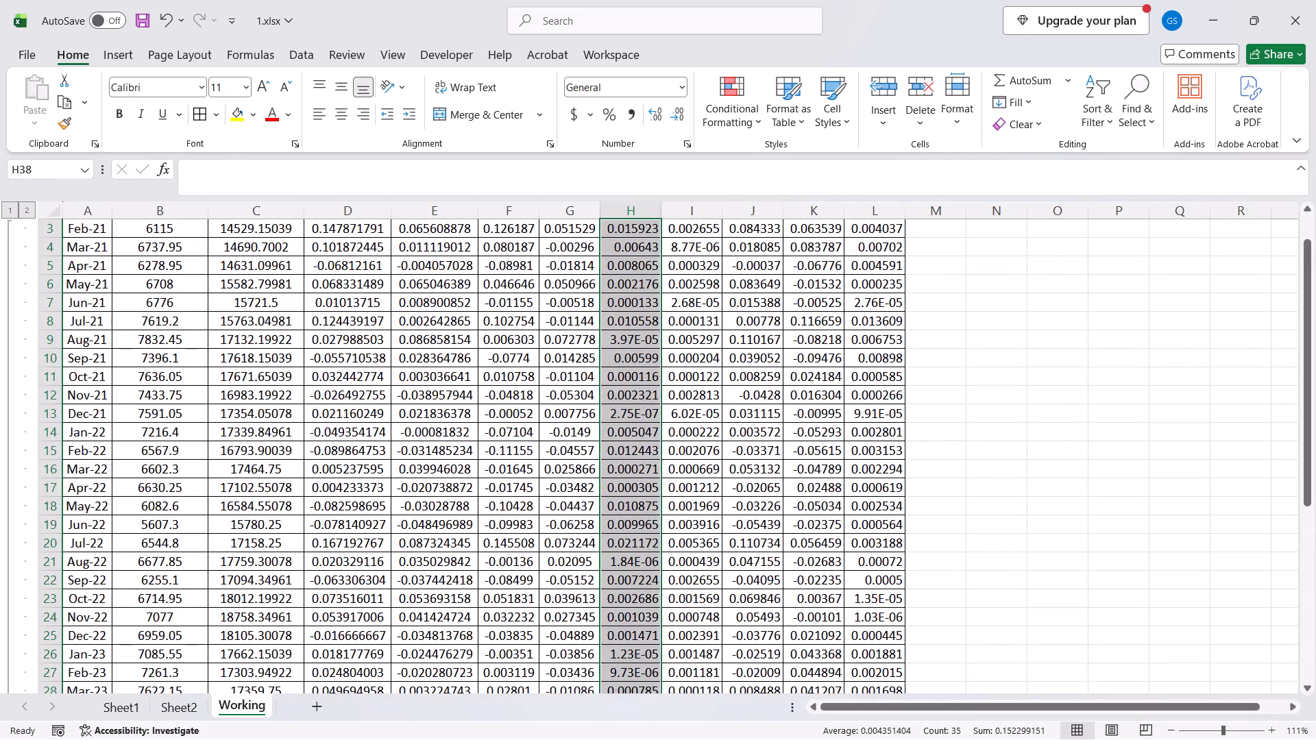
{"action": "key", "text": "alt+equal"}
Examine the (y - ȳ)² column from its heading down to the total in row 38.
{"action": "key", "text": "ctrl+Up"}
{"action": "key", "text": "ctrl+Up"}
{"action": "key", "text": "ctrl+Up"}
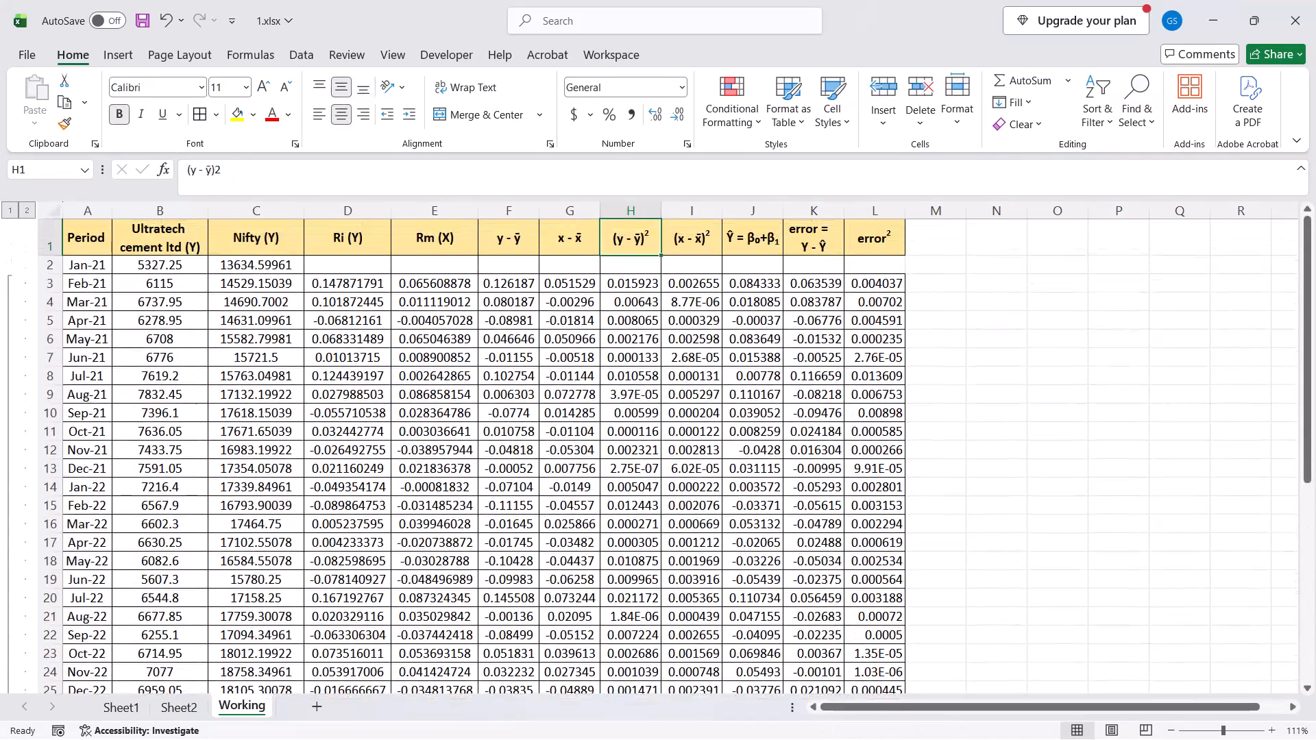
{"action": "key", "text": "Down"}
{"action": "key", "text": "Down"}
{"action": "key", "text": "Down"}
{"action": "key", "text": "Down"}
{"action": "key", "text": "Down"}
{"action": "key", "text": "Down"}
{"action": "key", "text": "Down"}
{"action": "key", "text": "Down"}
{"action": "key", "text": "Down"}
{"action": "key", "text": "Down"}
{"action": "key", "text": "Down"}
{"action": "key", "text": "Down"}
{"action": "key", "text": "Left"}
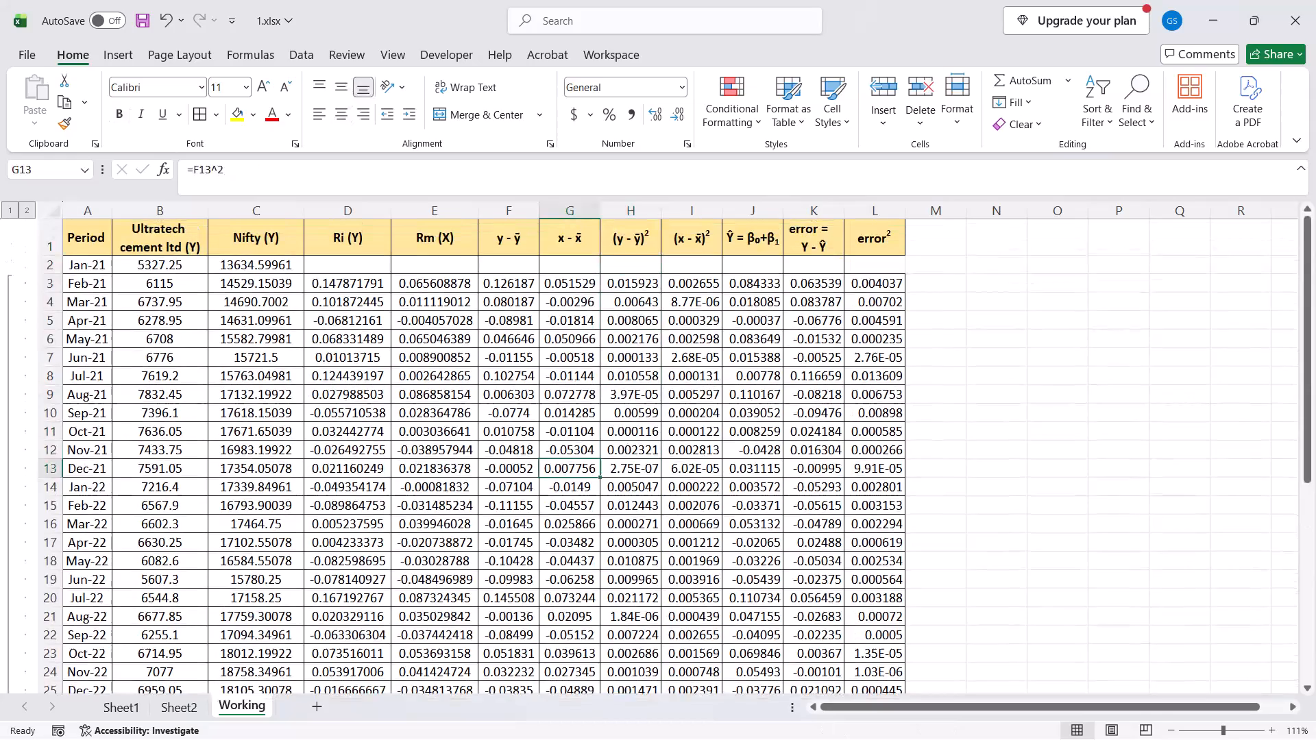
{"action": "key", "text": "Up"}
{"action": "key", "text": "Right"}
{"action": "key", "text": "Right"}
{"action": "key", "text": "ctrl+Down"}
{"action": "key", "text": "Down"}
{"action": "key", "text": "Left"}
{"action": "key", "text": "Down"}
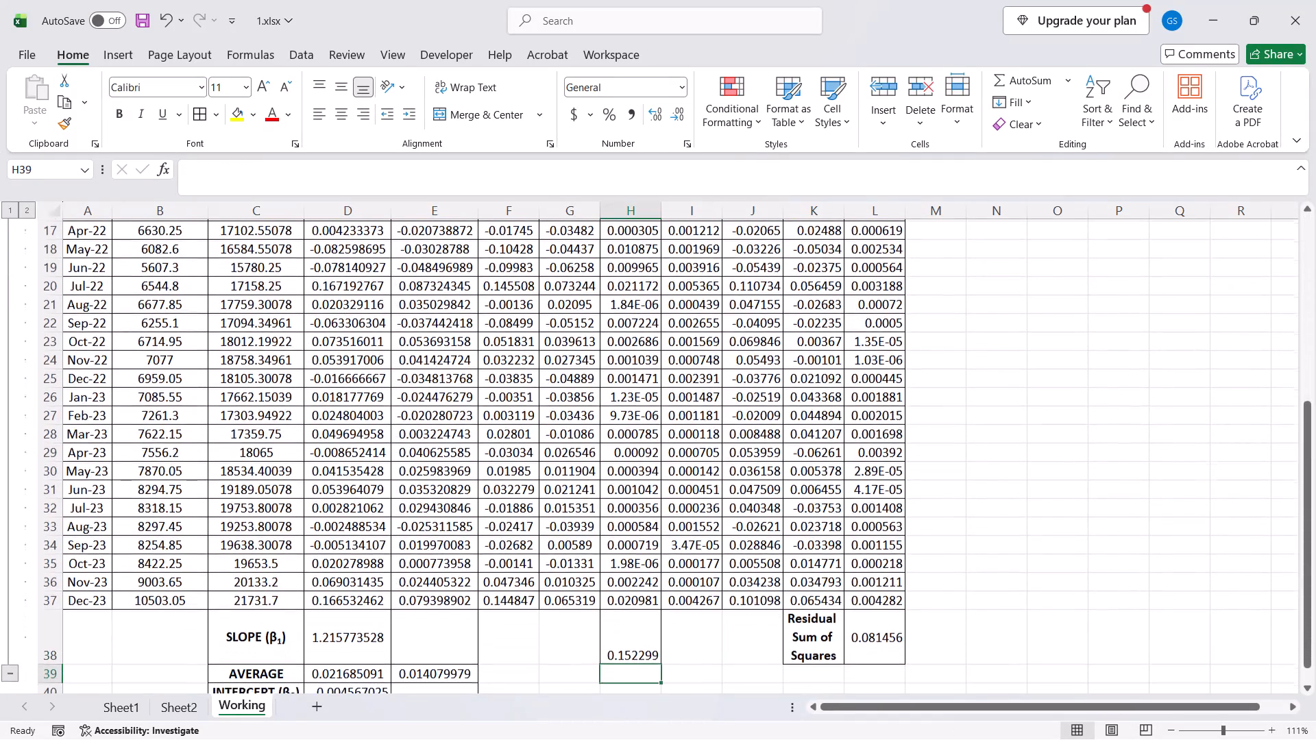
Middle-align the (y - ȳ)² total in H38 vertically and apply all borders to the cell.
{"action": "key", "text": "Up"}
{"action": "key", "text": "alt+h"}
{"action": "type", "text": "am"}
{"action": "key", "text": "Left"}
{"action": "key", "text": "Up"}
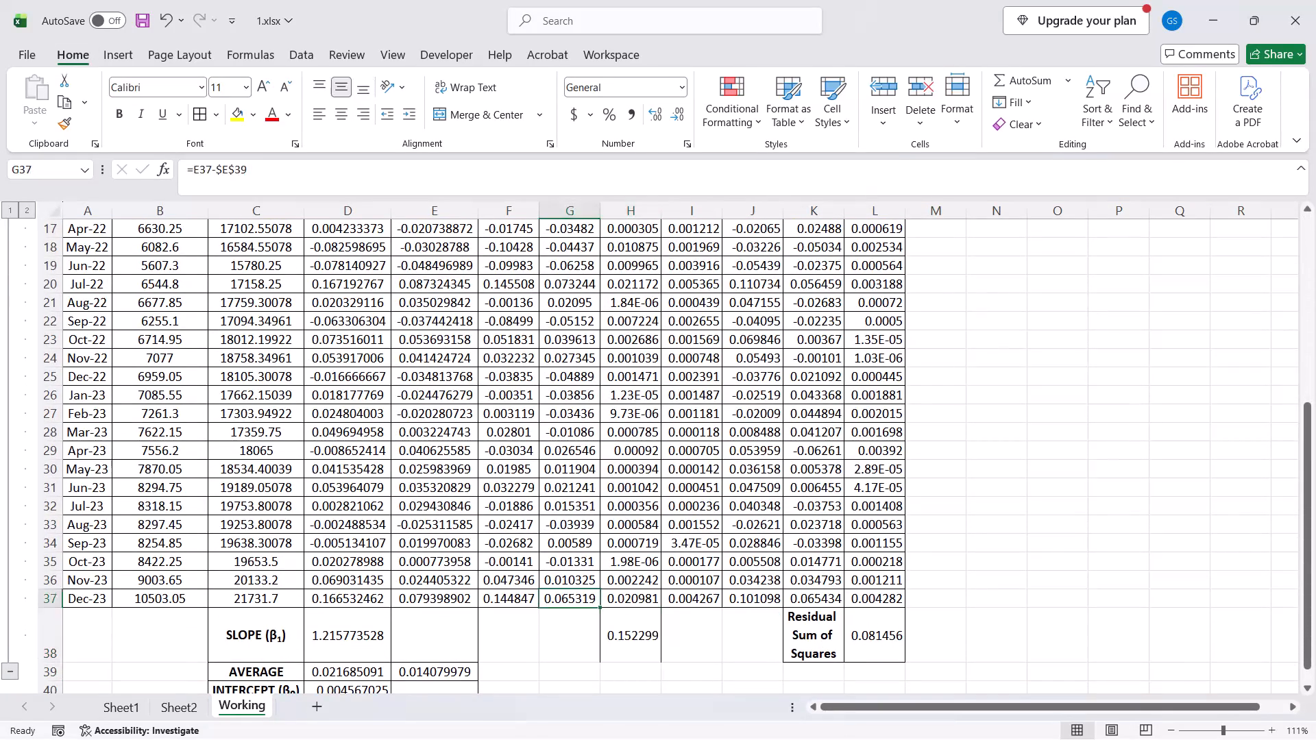
{"action": "key", "text": "Right"}
{"action": "key", "text": "Down"}
{"action": "key", "text": "Down"}
{"action": "key", "text": "Up"}
{"action": "type", "text": "hba"}
{"action": "key", "text": "Up"}
{"action": "key", "text": "Left"}
{"action": "key", "text": "Right"}
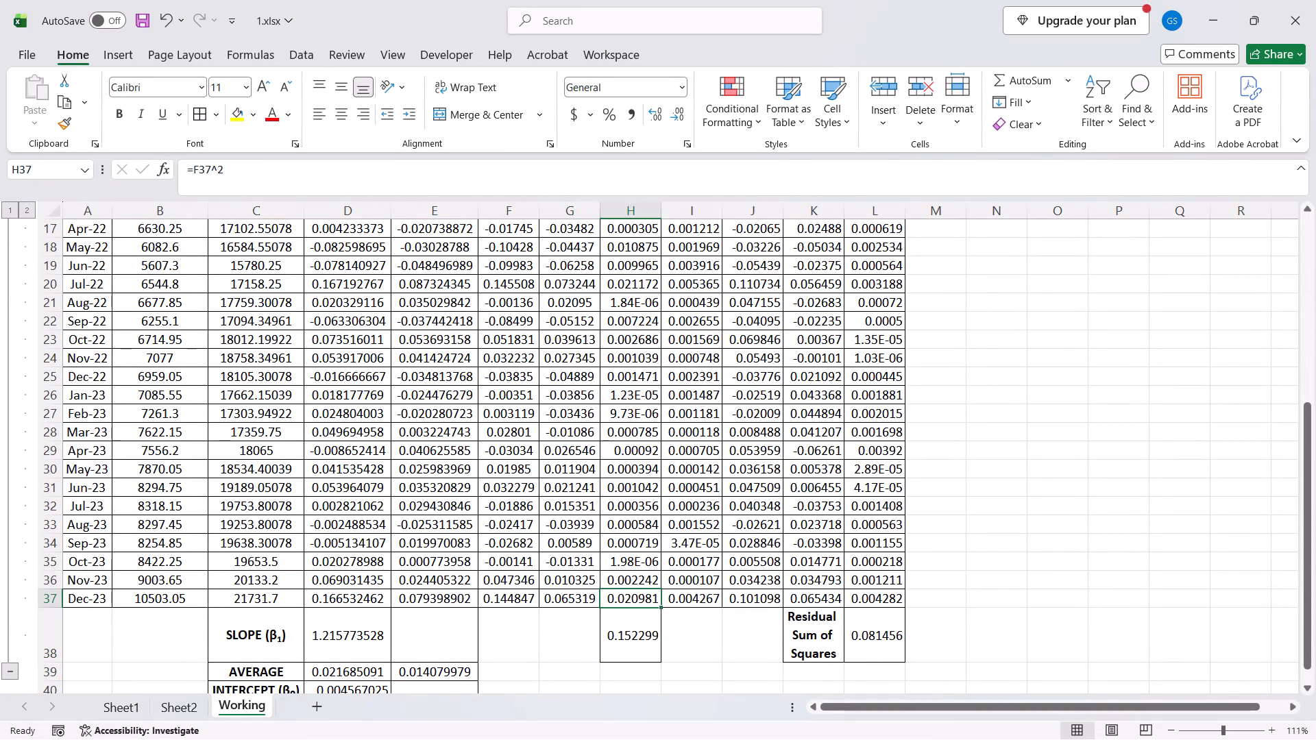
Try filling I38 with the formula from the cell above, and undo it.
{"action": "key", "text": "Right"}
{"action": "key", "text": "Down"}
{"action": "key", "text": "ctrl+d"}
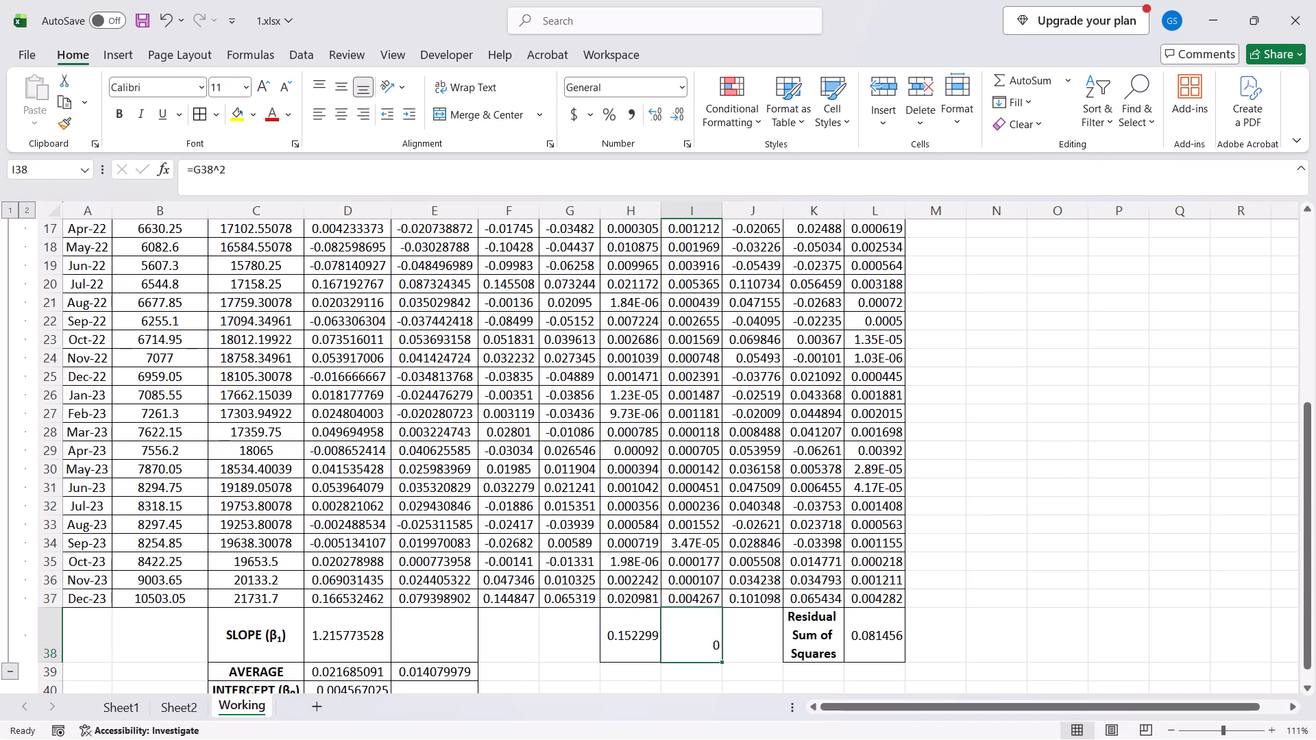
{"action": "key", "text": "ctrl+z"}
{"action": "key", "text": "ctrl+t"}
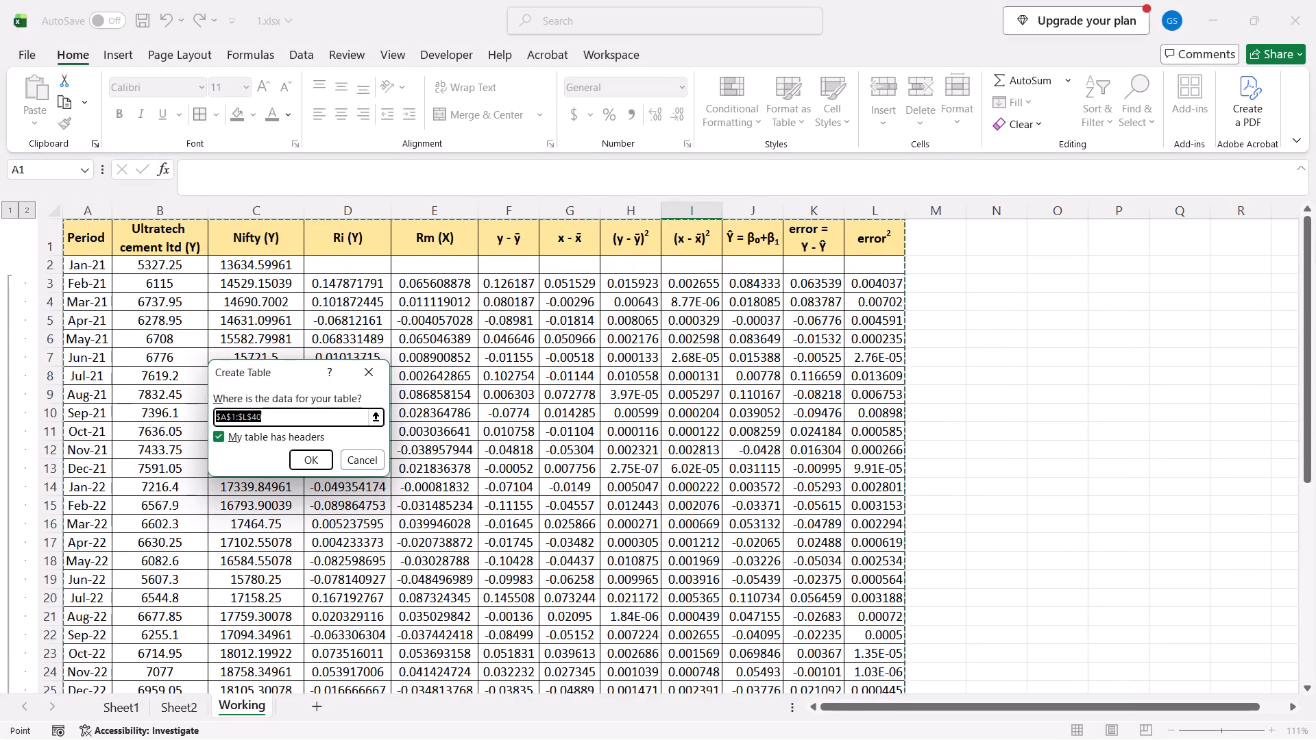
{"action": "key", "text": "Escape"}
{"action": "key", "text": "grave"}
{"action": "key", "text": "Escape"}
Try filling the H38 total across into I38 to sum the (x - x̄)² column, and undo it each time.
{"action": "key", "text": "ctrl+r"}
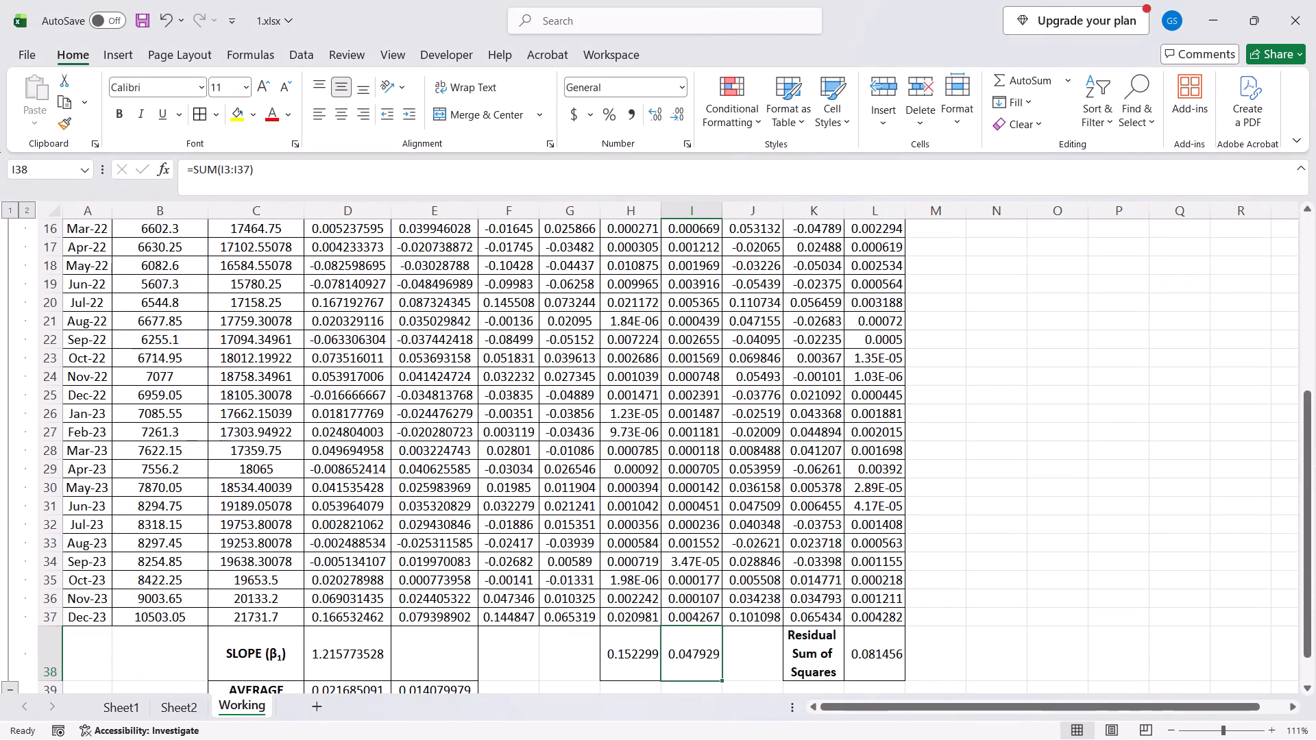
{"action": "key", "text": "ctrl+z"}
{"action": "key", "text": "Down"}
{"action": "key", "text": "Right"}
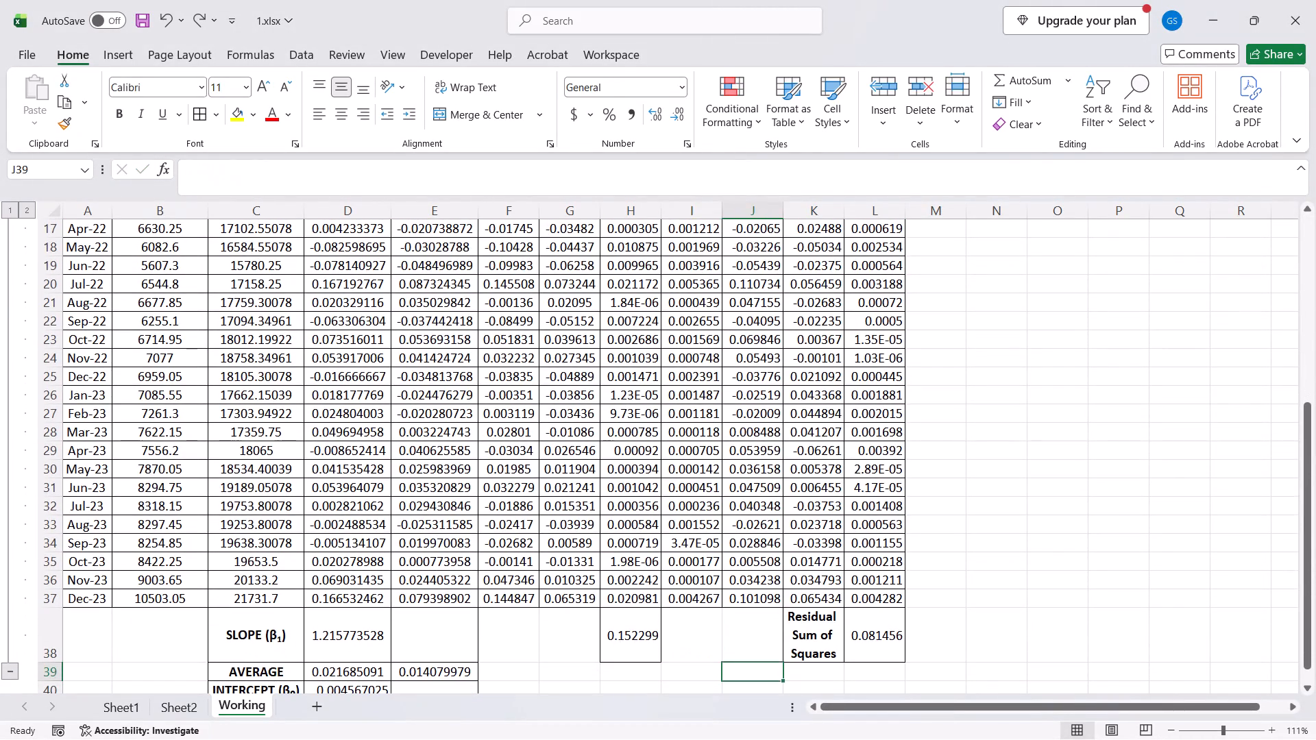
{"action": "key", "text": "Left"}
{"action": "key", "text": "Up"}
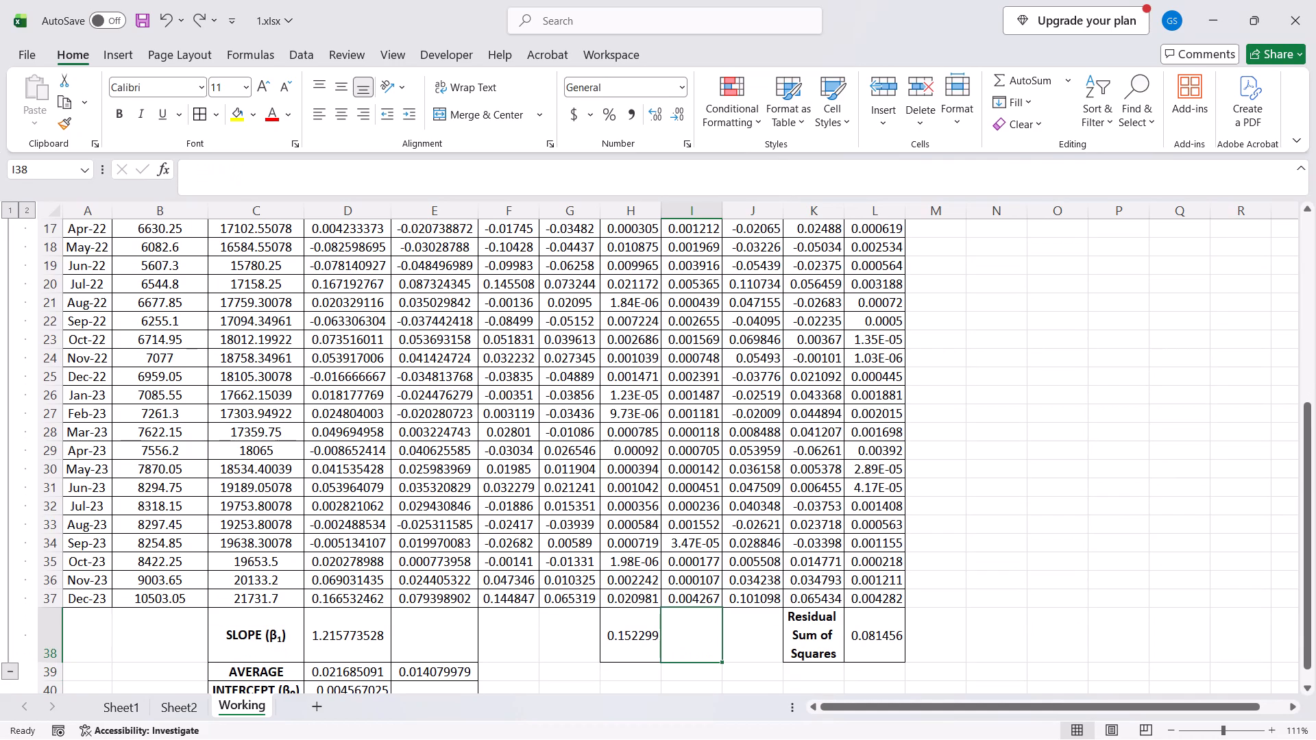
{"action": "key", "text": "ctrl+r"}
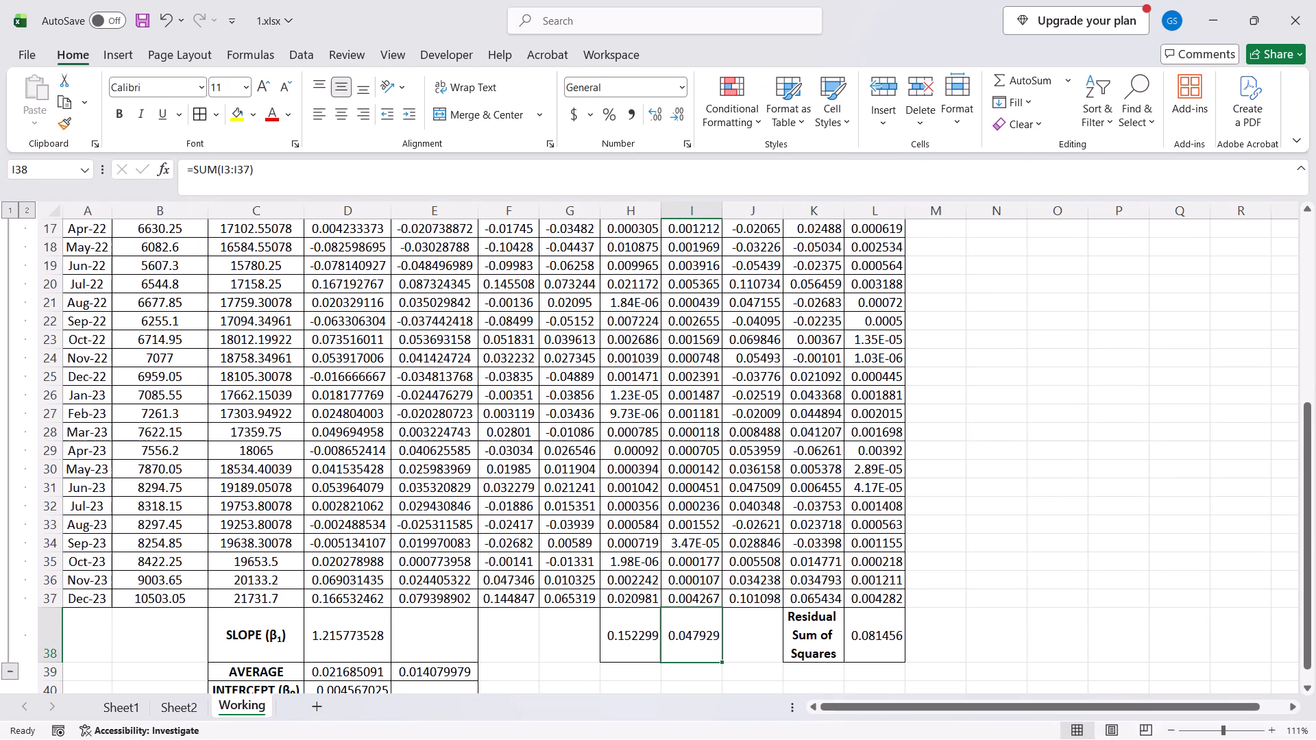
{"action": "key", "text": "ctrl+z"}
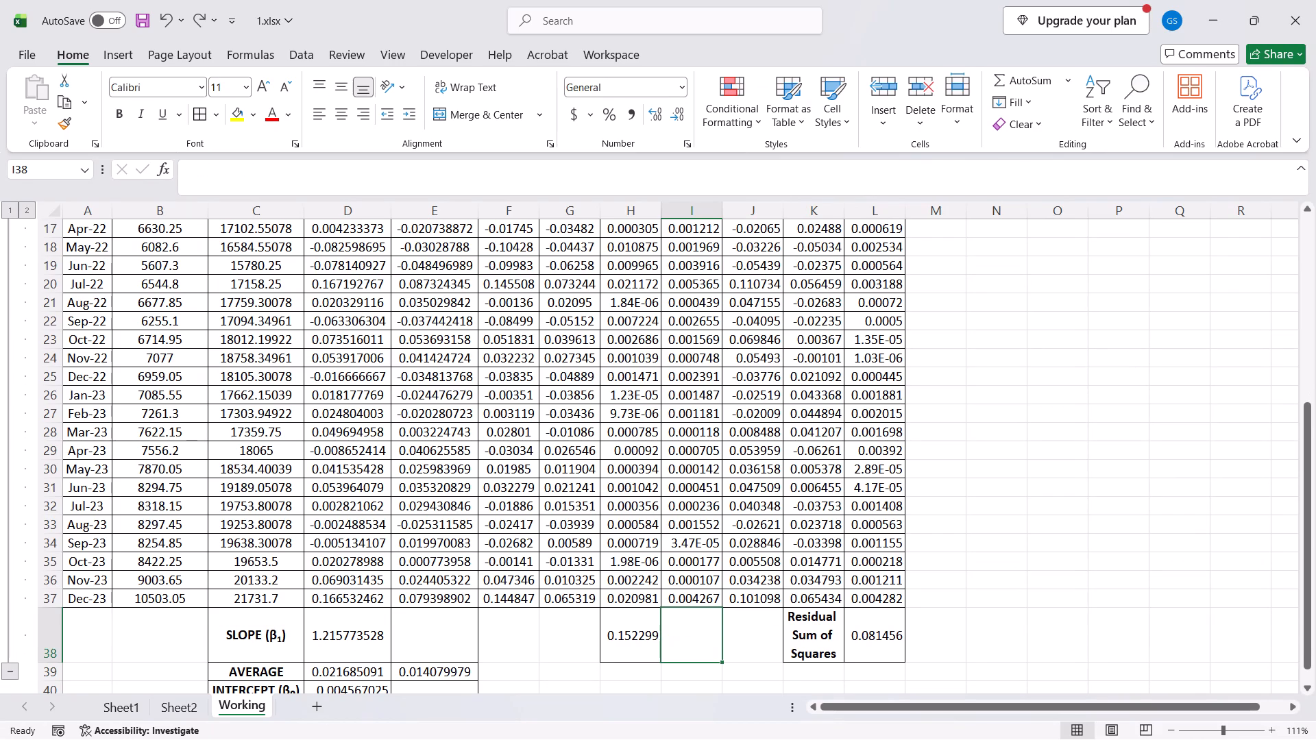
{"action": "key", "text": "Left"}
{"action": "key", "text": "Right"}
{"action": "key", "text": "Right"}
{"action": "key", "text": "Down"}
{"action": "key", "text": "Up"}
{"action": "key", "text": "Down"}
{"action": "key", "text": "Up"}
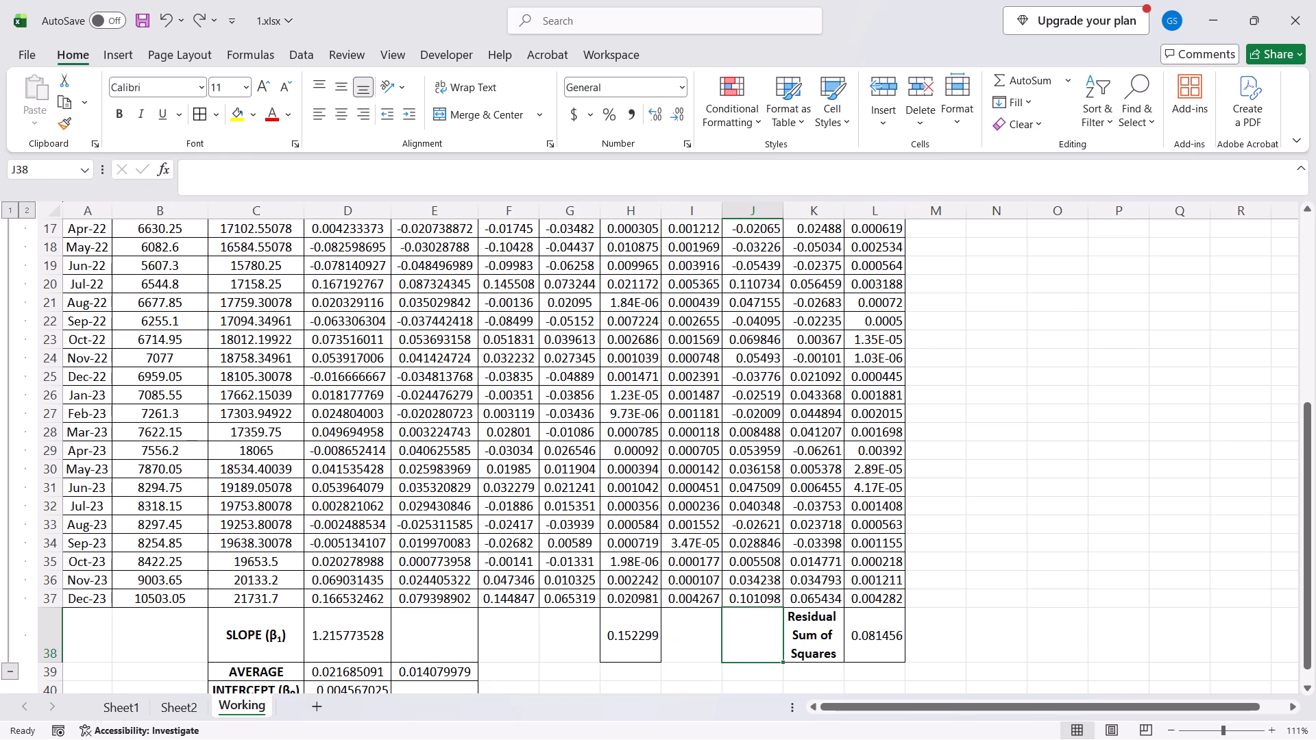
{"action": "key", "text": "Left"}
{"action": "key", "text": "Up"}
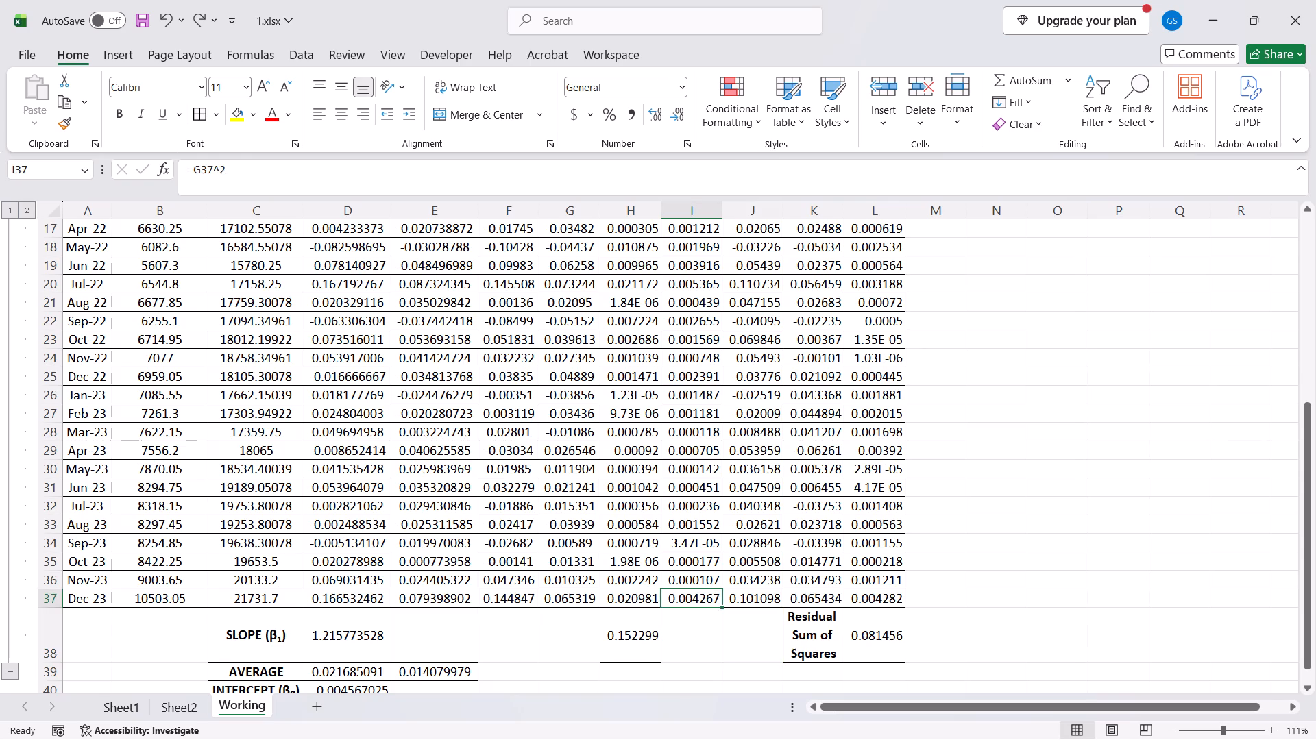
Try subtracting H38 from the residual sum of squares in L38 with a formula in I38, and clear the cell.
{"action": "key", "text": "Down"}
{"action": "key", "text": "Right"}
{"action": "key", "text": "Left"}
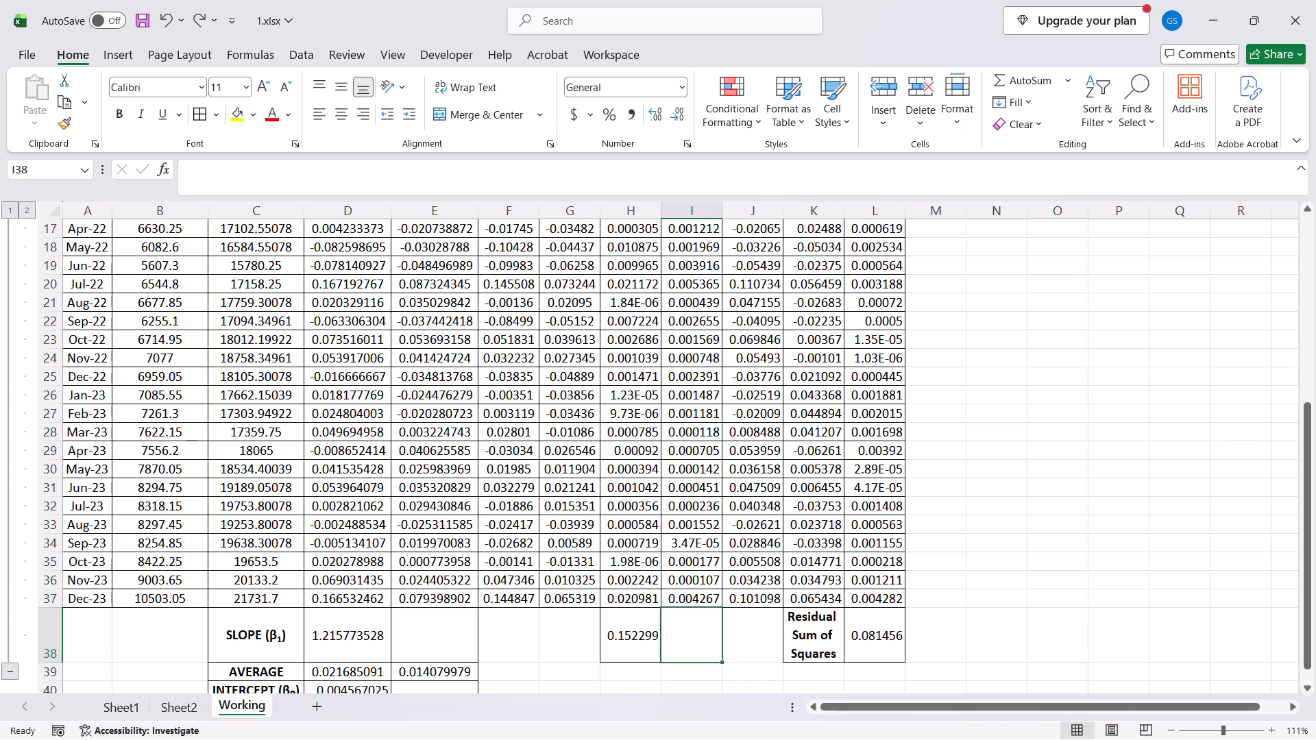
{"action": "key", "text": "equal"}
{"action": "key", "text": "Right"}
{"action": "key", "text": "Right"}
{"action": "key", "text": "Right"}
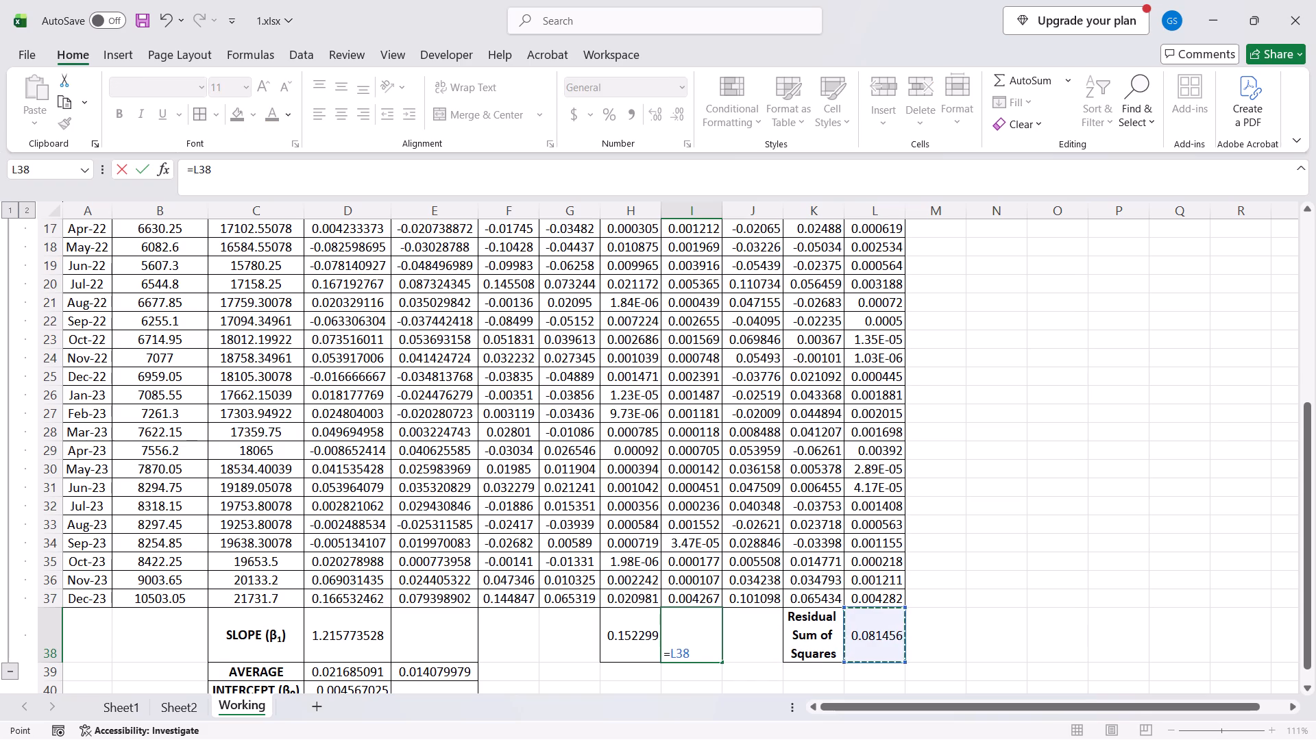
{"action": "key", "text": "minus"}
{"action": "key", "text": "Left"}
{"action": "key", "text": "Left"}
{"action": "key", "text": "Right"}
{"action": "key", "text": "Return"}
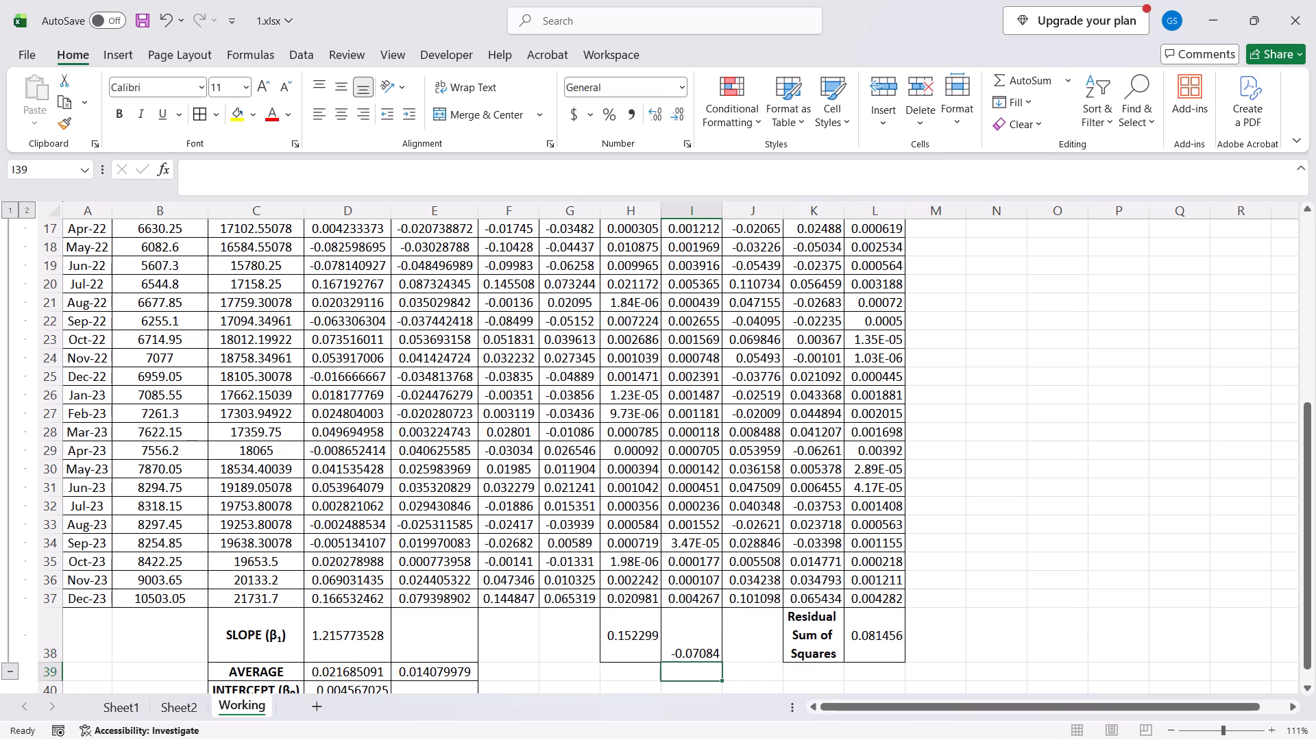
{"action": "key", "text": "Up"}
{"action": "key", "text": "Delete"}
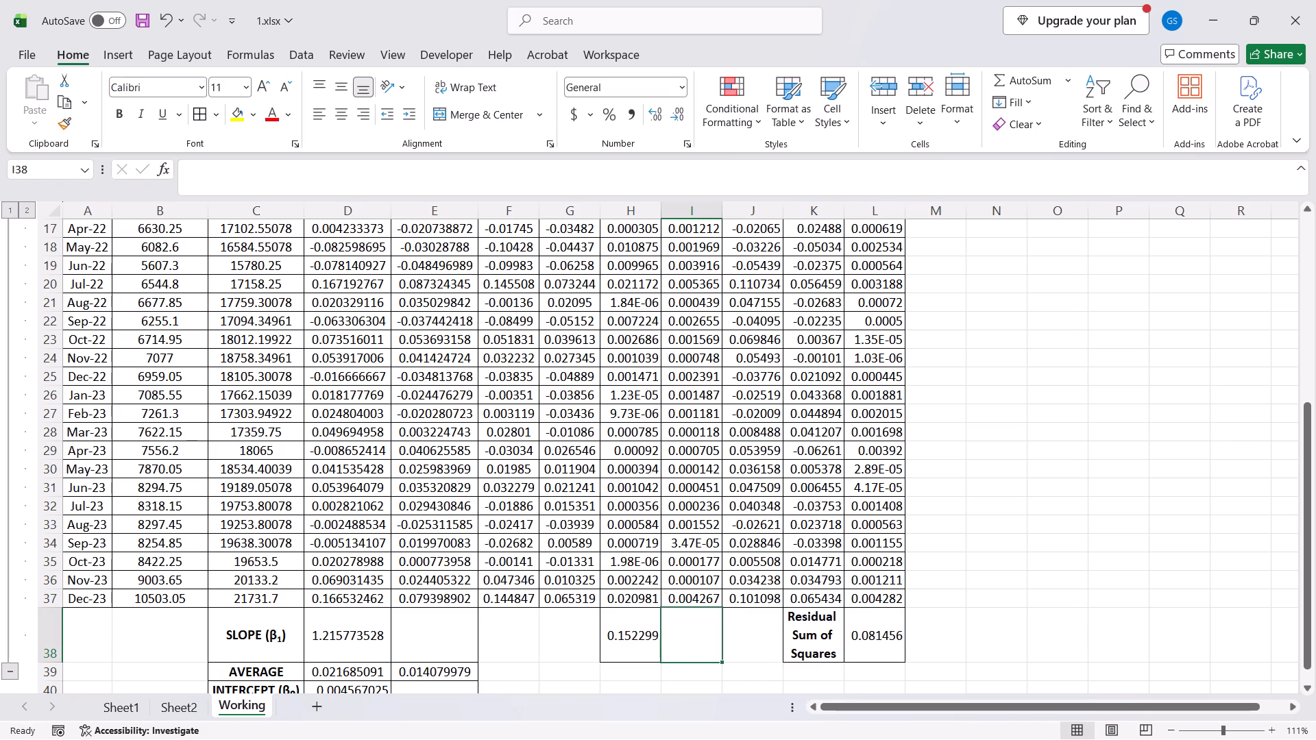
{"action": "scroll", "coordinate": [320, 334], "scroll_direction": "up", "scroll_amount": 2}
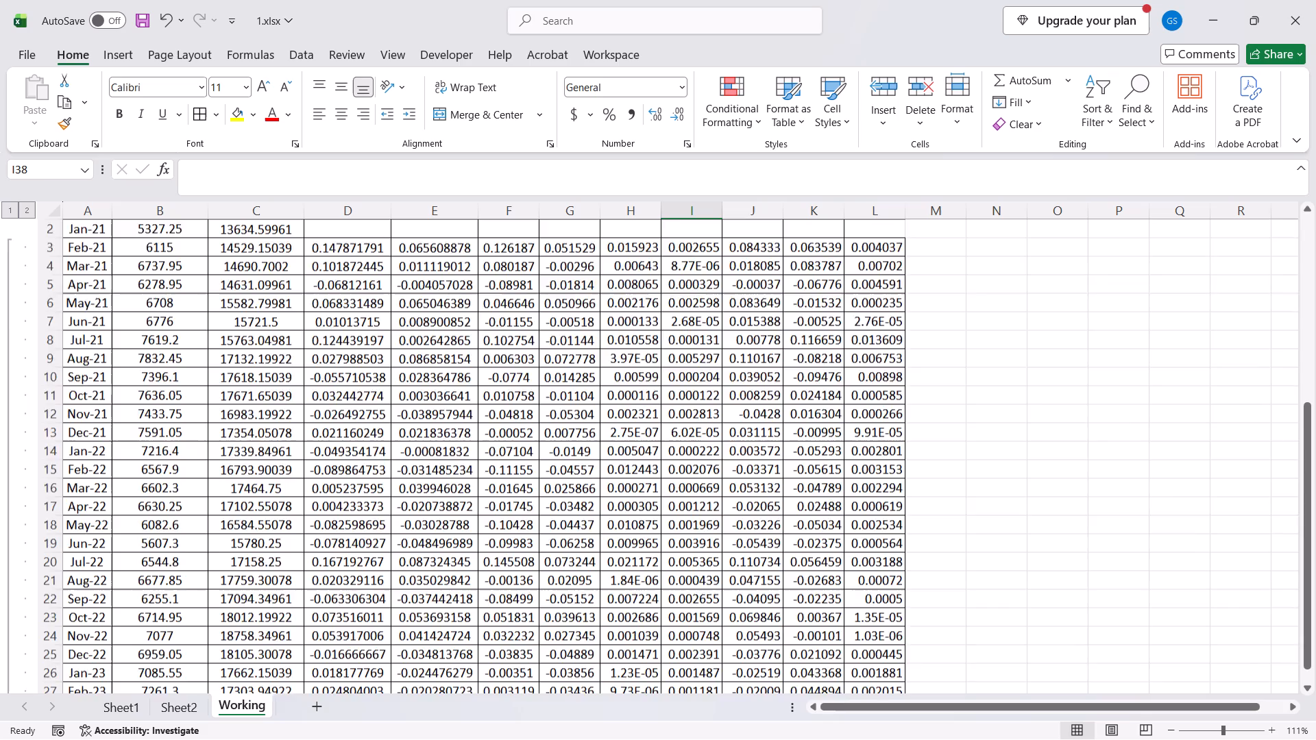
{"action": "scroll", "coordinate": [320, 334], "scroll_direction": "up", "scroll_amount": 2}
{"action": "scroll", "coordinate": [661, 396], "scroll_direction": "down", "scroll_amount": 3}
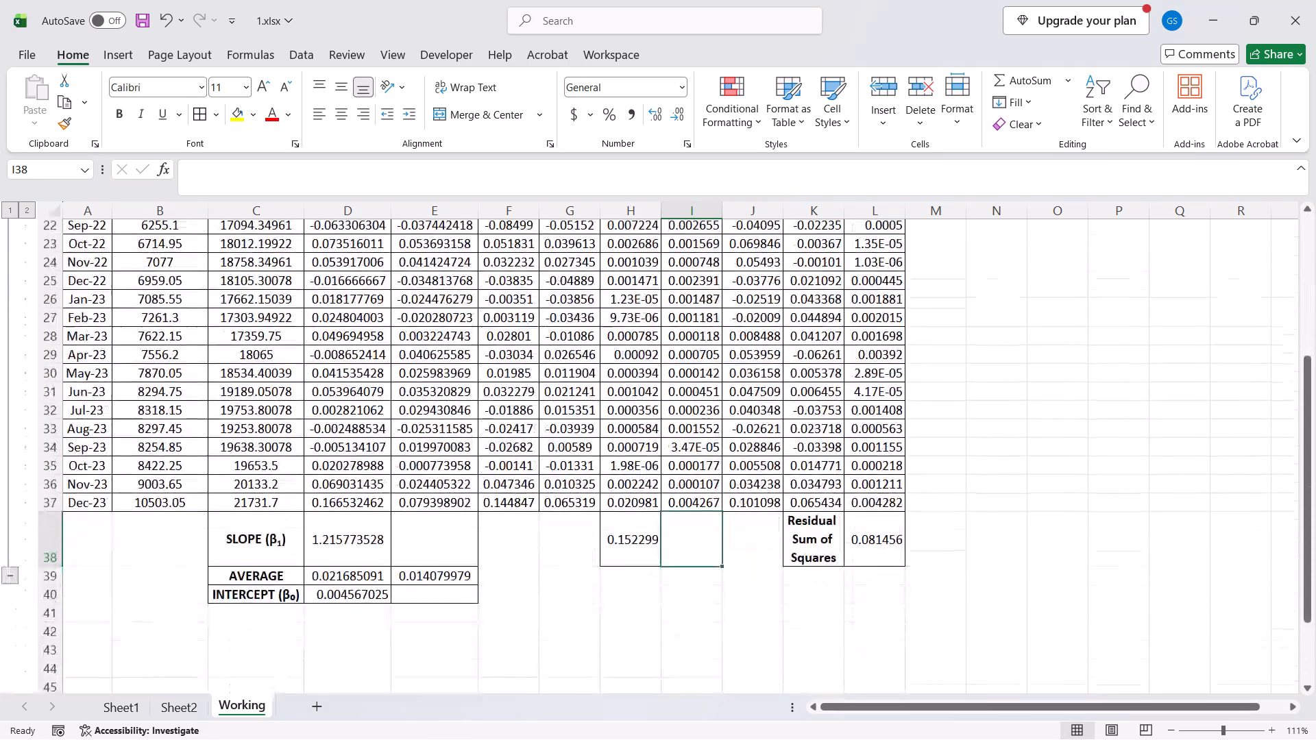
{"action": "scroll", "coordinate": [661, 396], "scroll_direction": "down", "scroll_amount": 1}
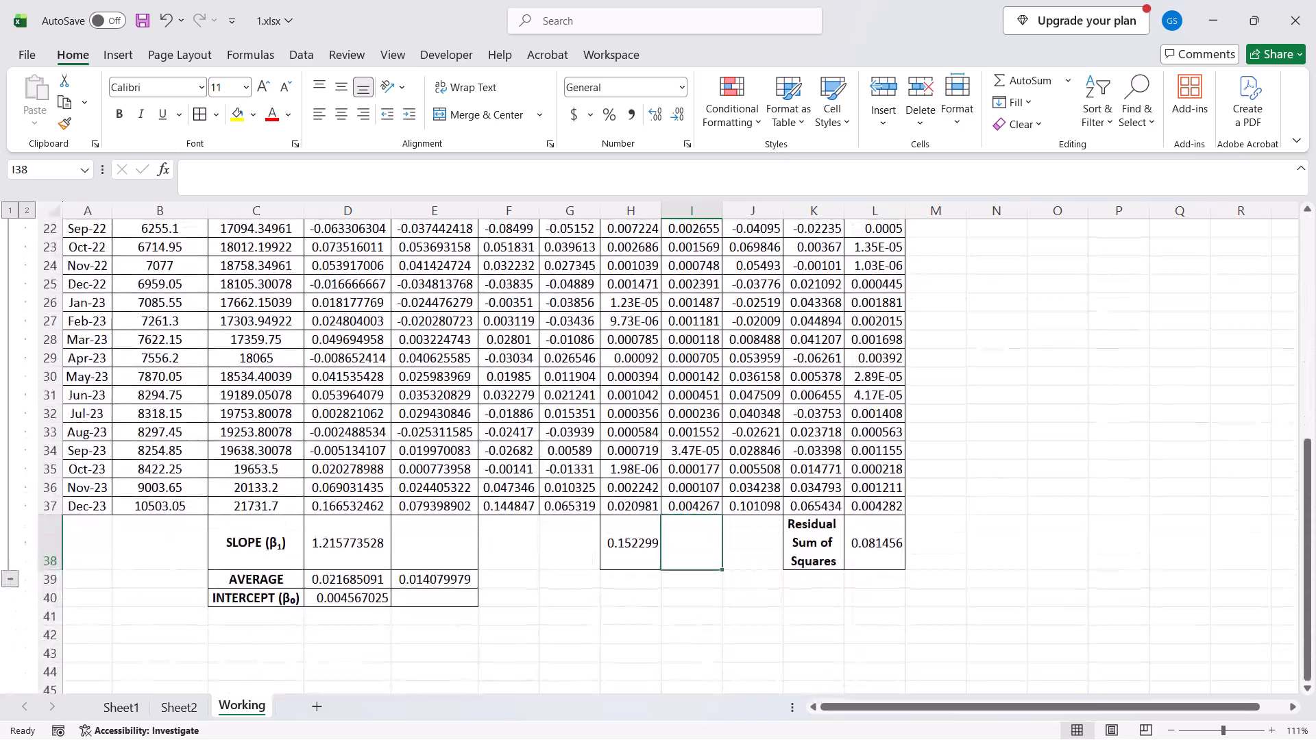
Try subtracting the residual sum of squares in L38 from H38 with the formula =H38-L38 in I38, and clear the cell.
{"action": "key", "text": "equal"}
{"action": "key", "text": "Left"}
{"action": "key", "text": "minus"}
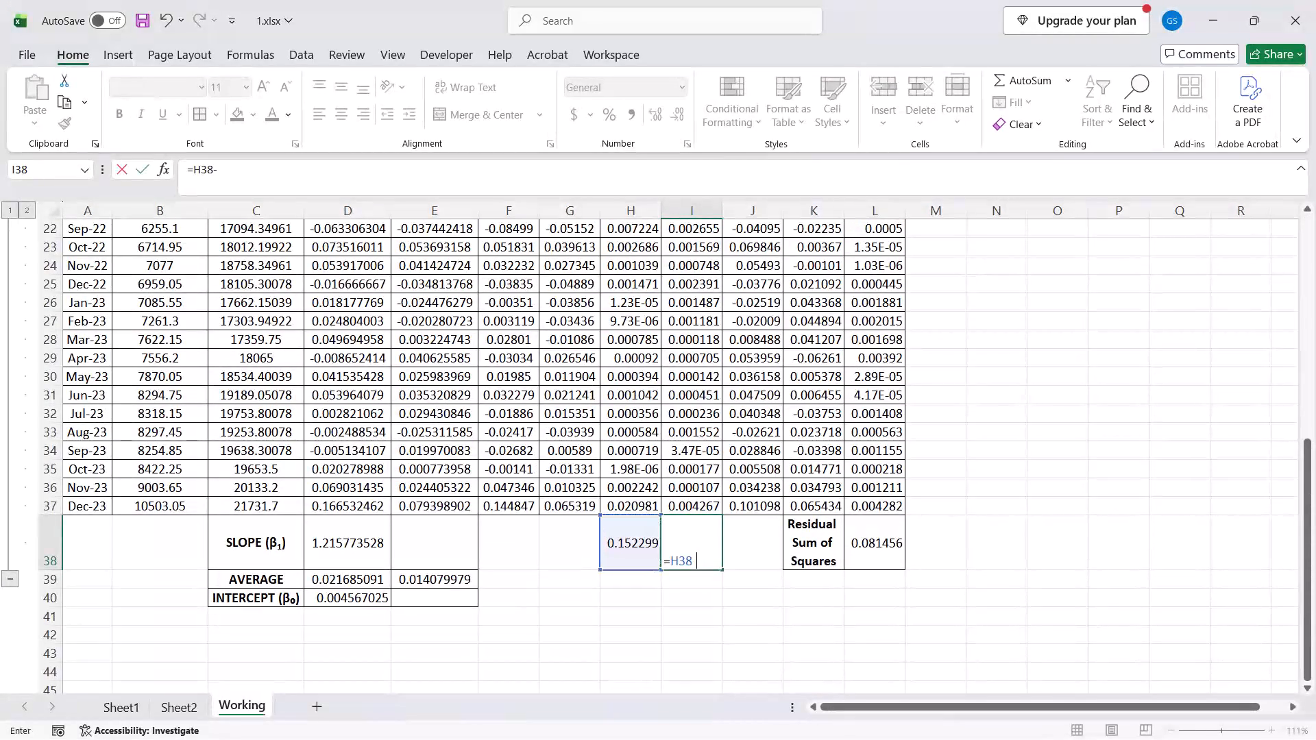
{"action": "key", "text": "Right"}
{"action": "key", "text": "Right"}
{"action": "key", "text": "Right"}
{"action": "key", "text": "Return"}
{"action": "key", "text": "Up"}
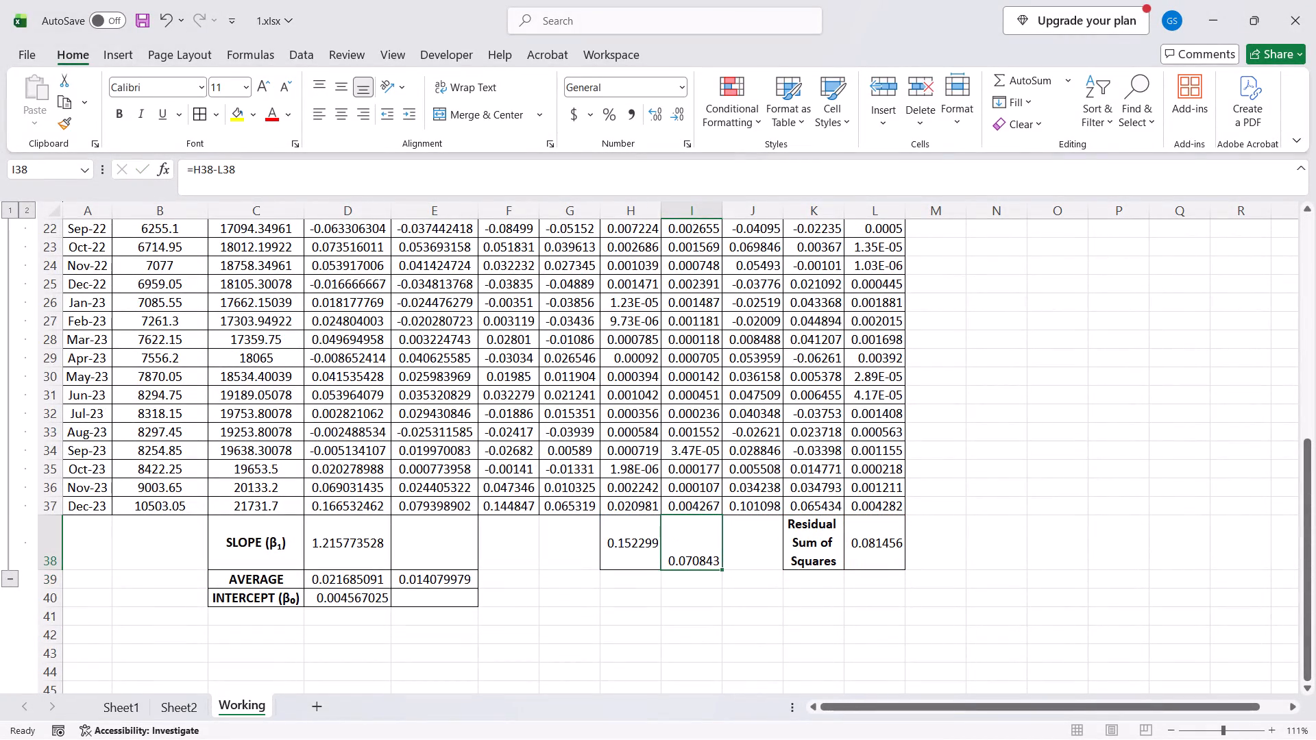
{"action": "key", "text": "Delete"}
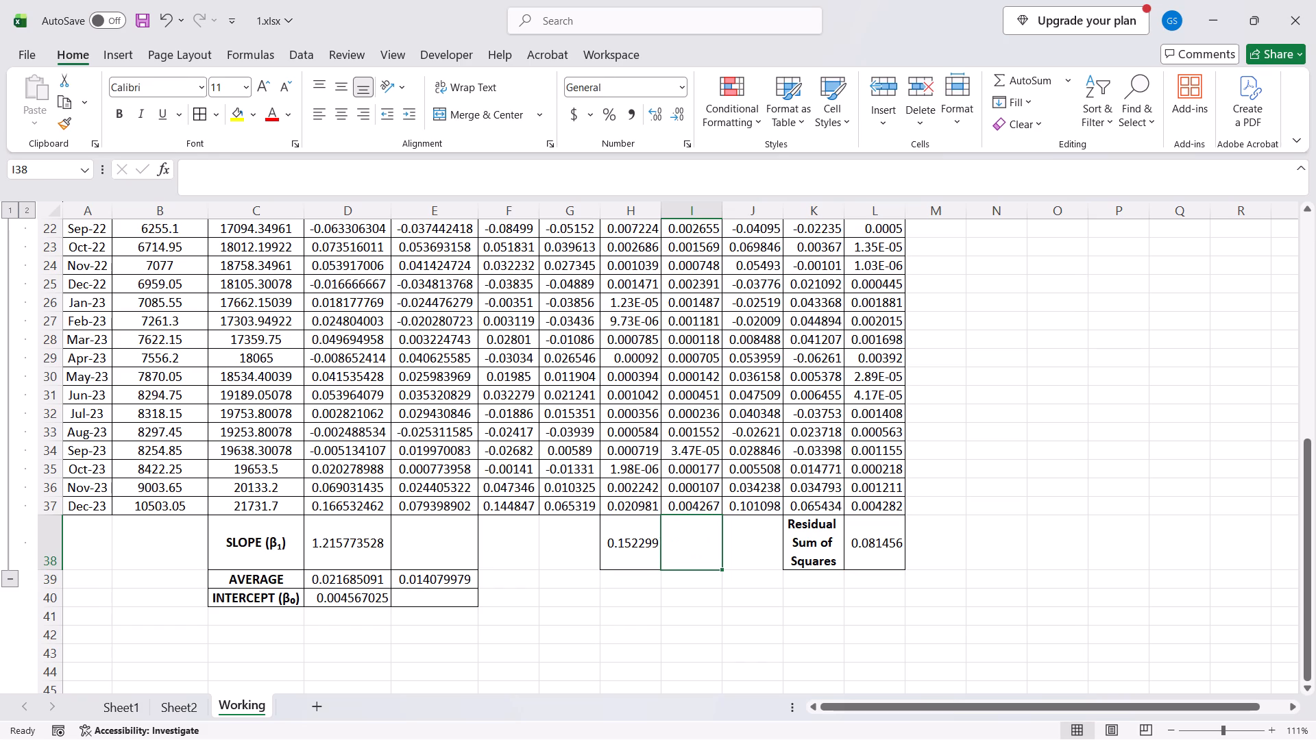
Copy the Residual Sum of Squares label from K38 into G38, beside the (y - ȳ)² total.
{"action": "key", "text": "Left"}
{"action": "key", "text": "Right"}
{"action": "key", "text": "Right"}
{"action": "key", "text": "Right"}
{"action": "key", "text": "ctrl+c"}
{"action": "key", "text": "Left"}
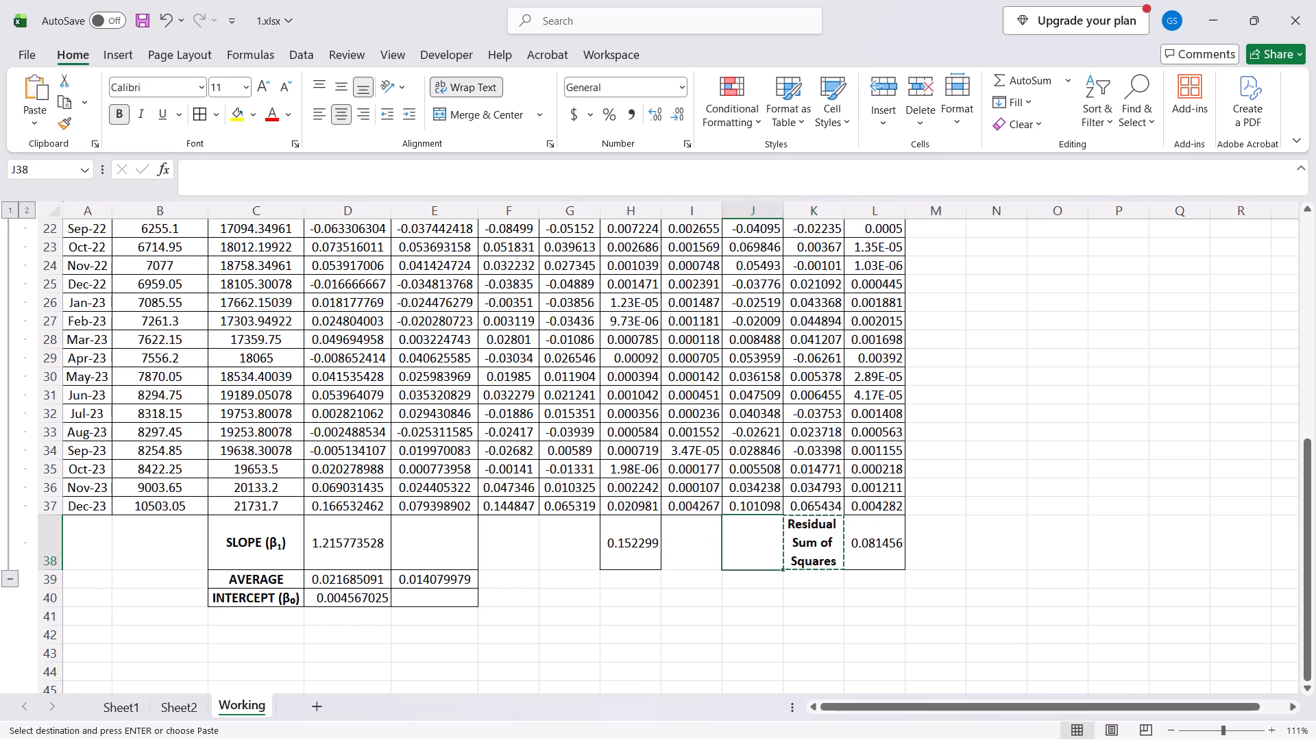
{"action": "key", "text": "Left"}
{"action": "key", "text": "Left"}
{"action": "key", "text": "Left"}
{"action": "key", "text": "ctrl+v"}
{"action": "key", "text": "F3"}
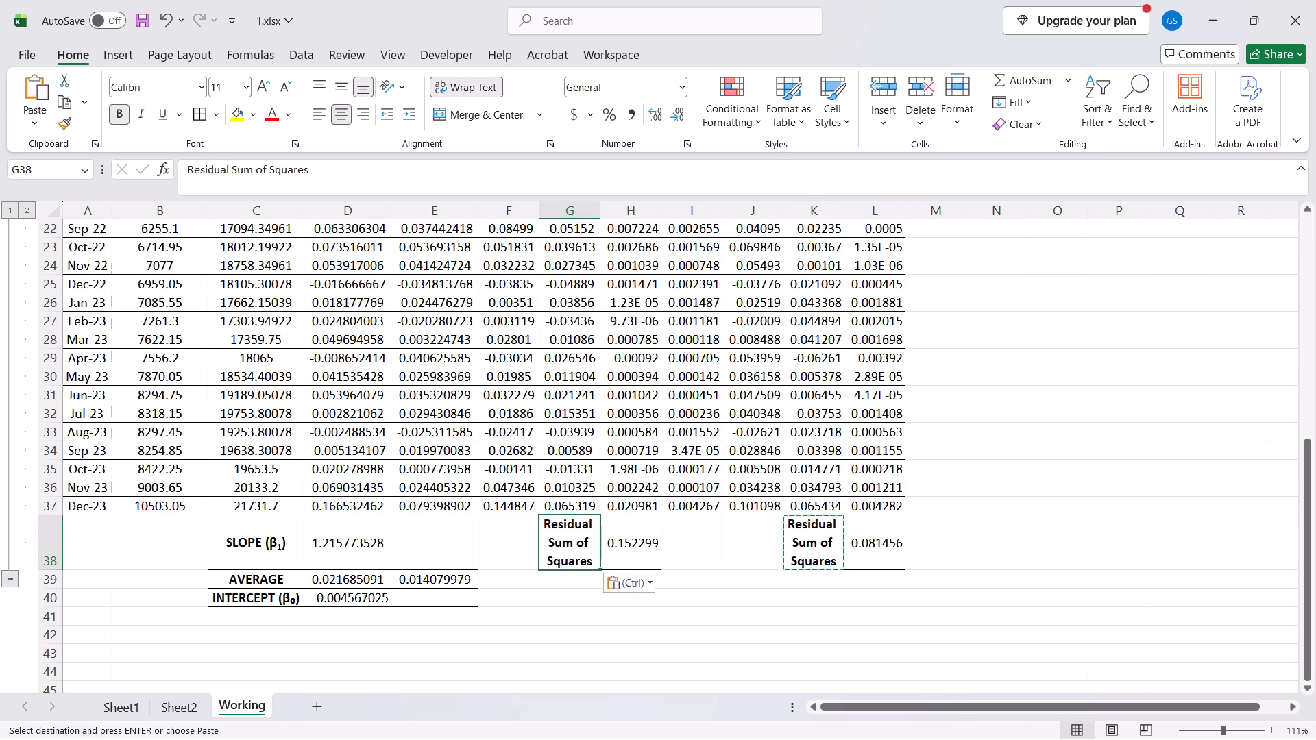
Edit the copied label in G38 to read Total Sum of Squares.
{"action": "key", "text": "F2"}
{"action": "key", "text": "Up"}
{"action": "key", "text": "Up"}
{"action": "key", "text": "Right"}
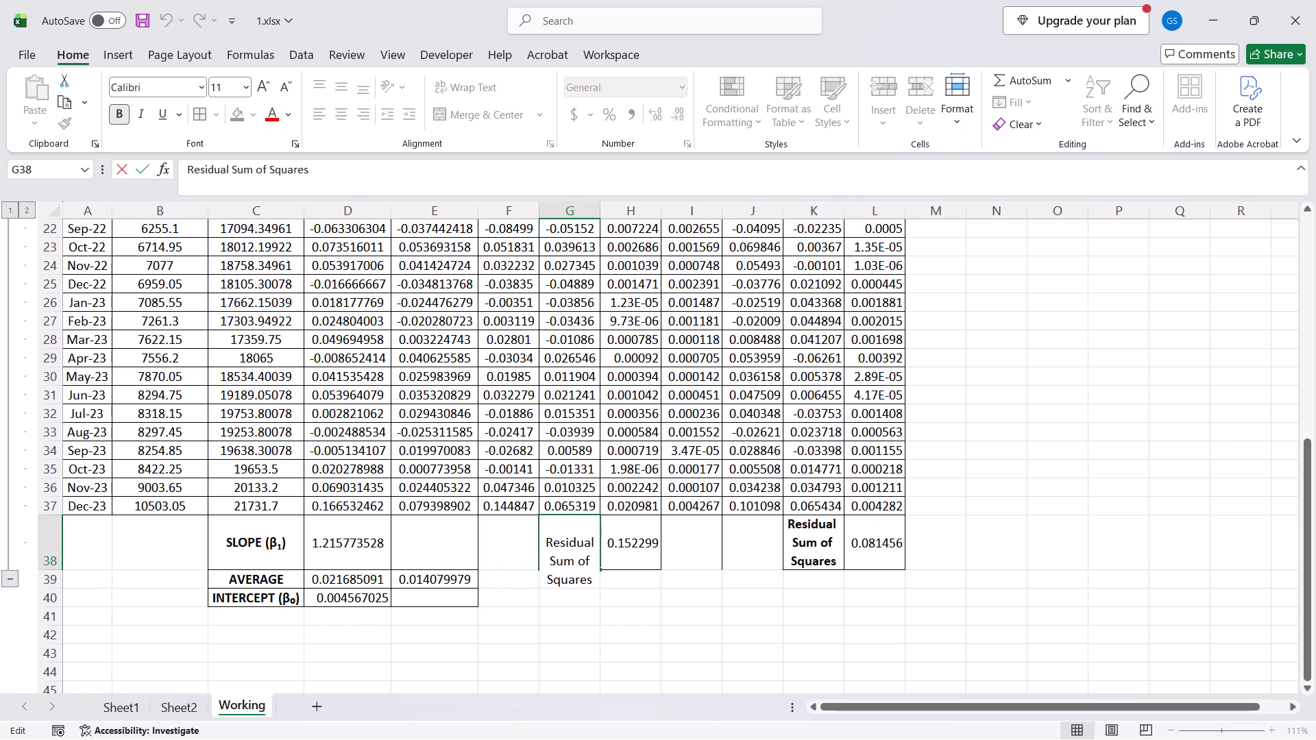
{"action": "key", "text": "Left"}
{"action": "key", "text": "BackSpace"}
{"action": "key", "text": "BackSpace"}
{"action": "key", "text": "BackSpace"}
{"action": "key", "text": "BackSpace"}
{"action": "key", "text": "BackSpace"}
{"action": "key", "text": "BackSpace"}
{"action": "key", "text": "BackSpace"}
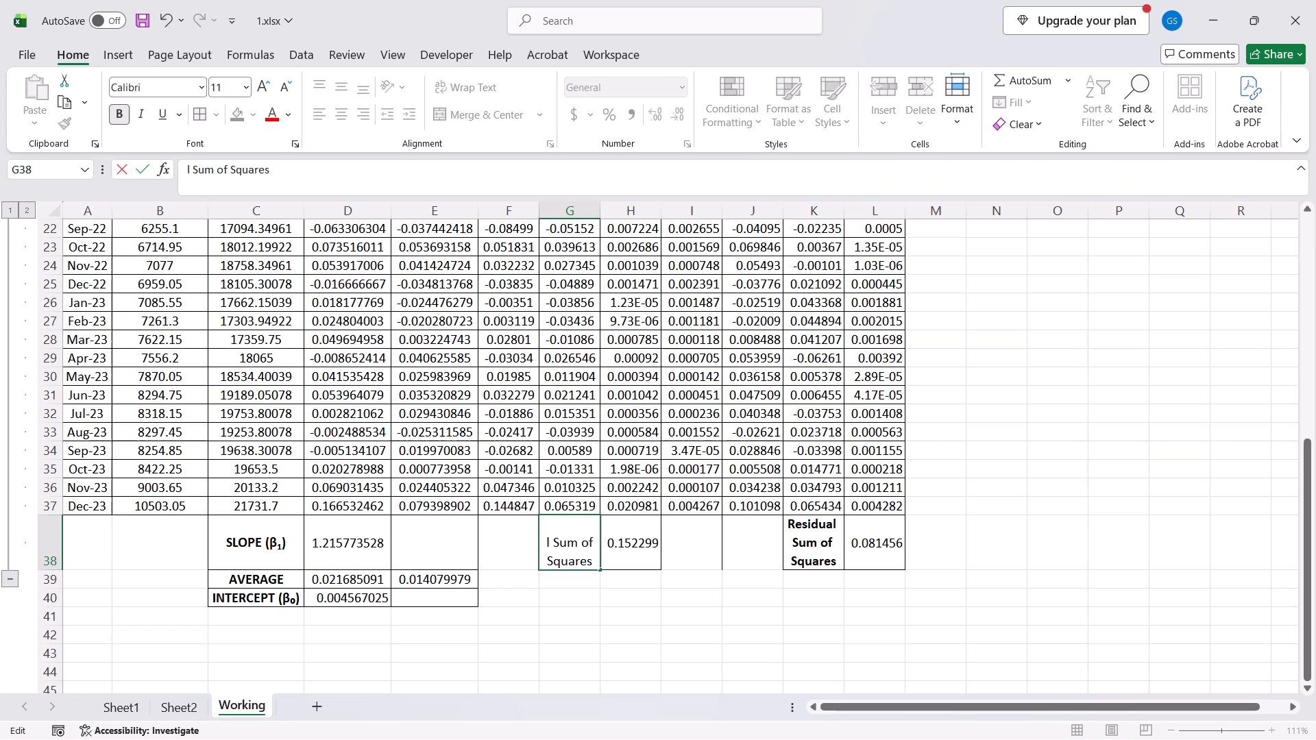
{"action": "type", "text": "Tota"}
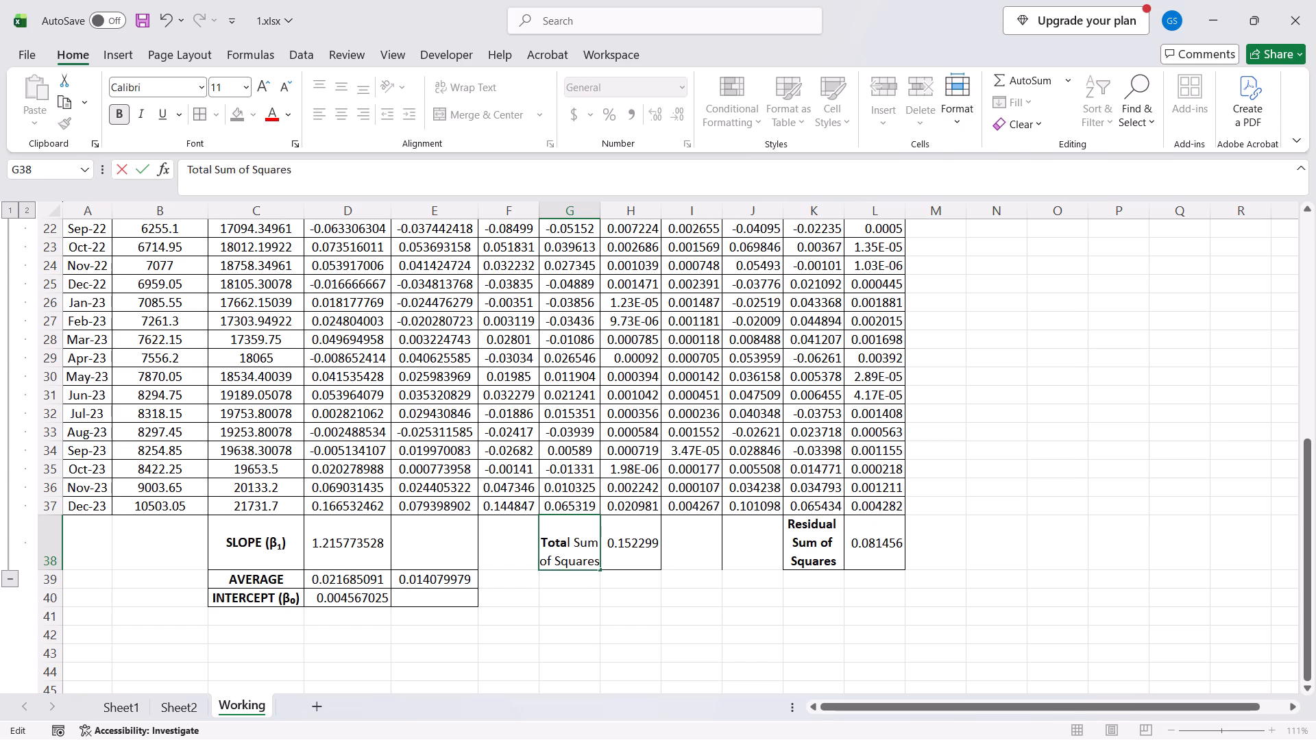
{"action": "key", "text": "Return"}
{"action": "key", "text": "Up"}
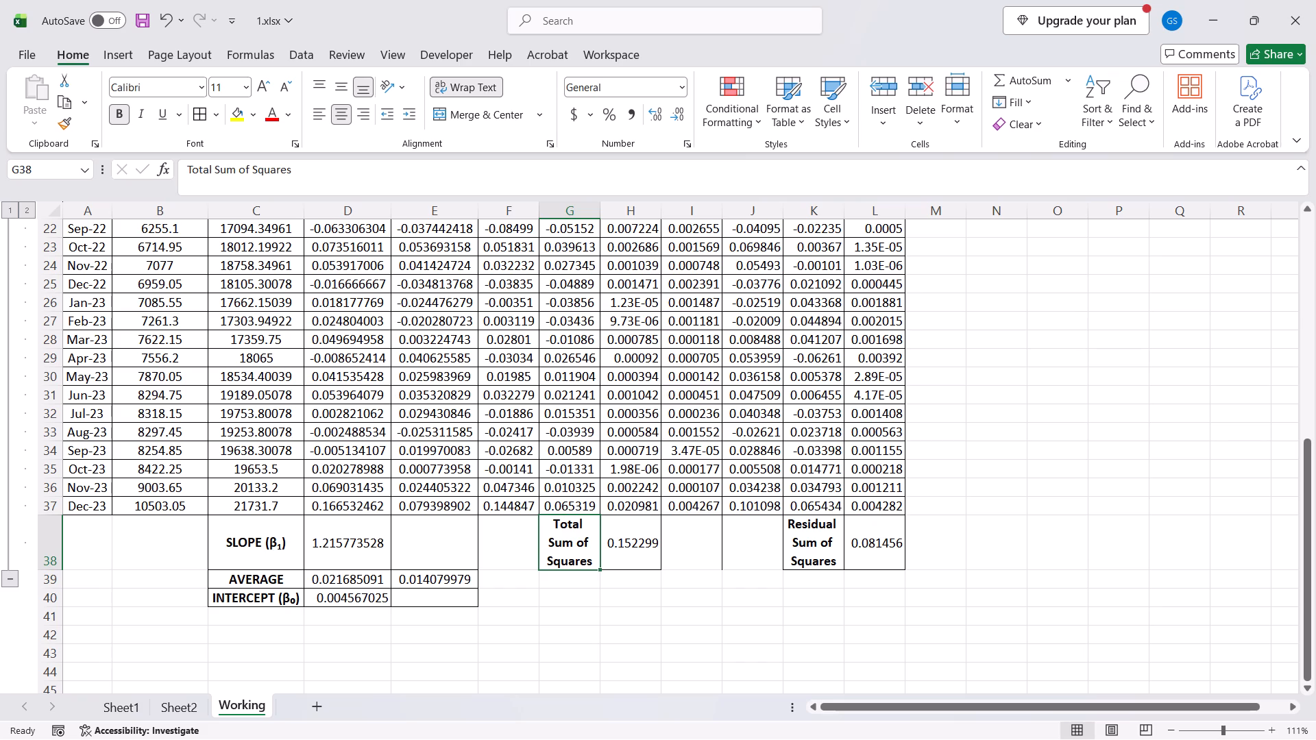
Examine the total and residual sum of squares in H38 and L38 and the regression columns above them.
{"action": "key", "text": "Right"}
{"action": "key", "text": "Right"}
{"action": "key", "text": "Right"}
{"action": "key", "text": "Left"}
{"action": "key", "text": "Right"}
{"action": "key", "text": "Right"}
{"action": "key", "text": "Right"}
{"action": "key", "text": "Down"}
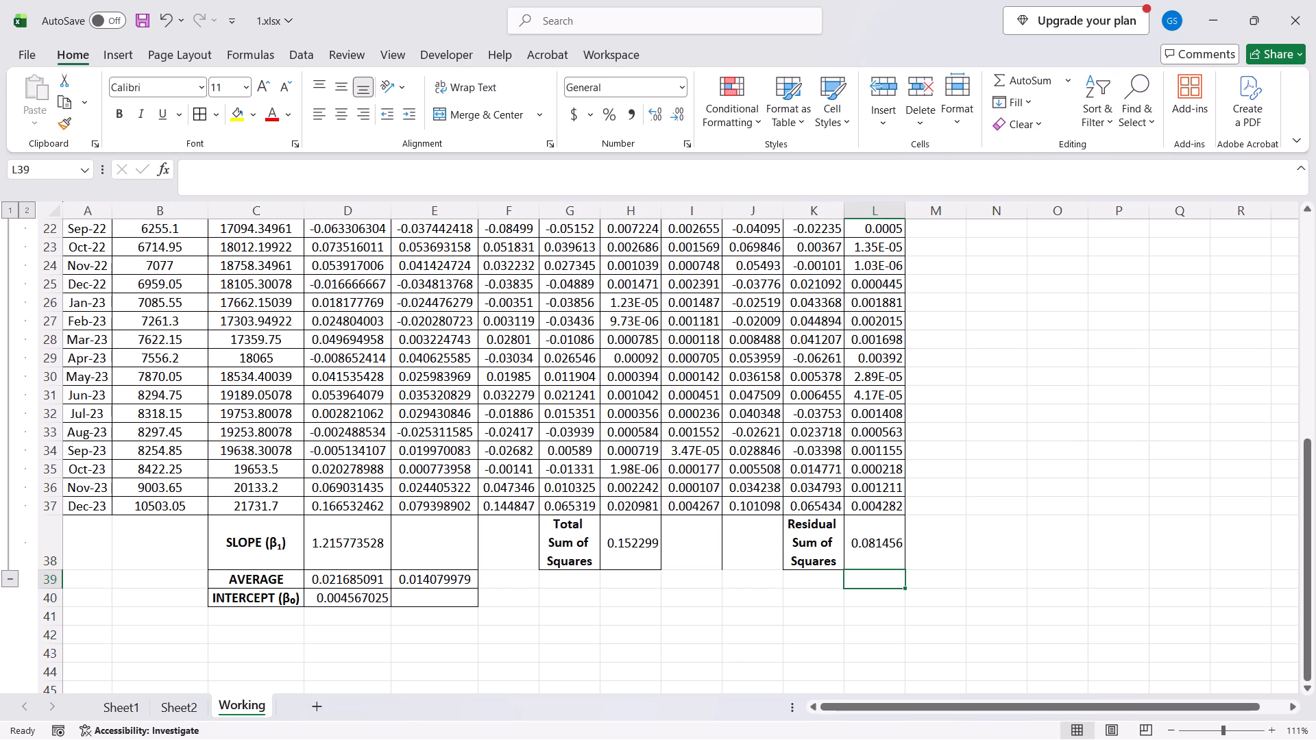
{"action": "key", "text": "Up"}
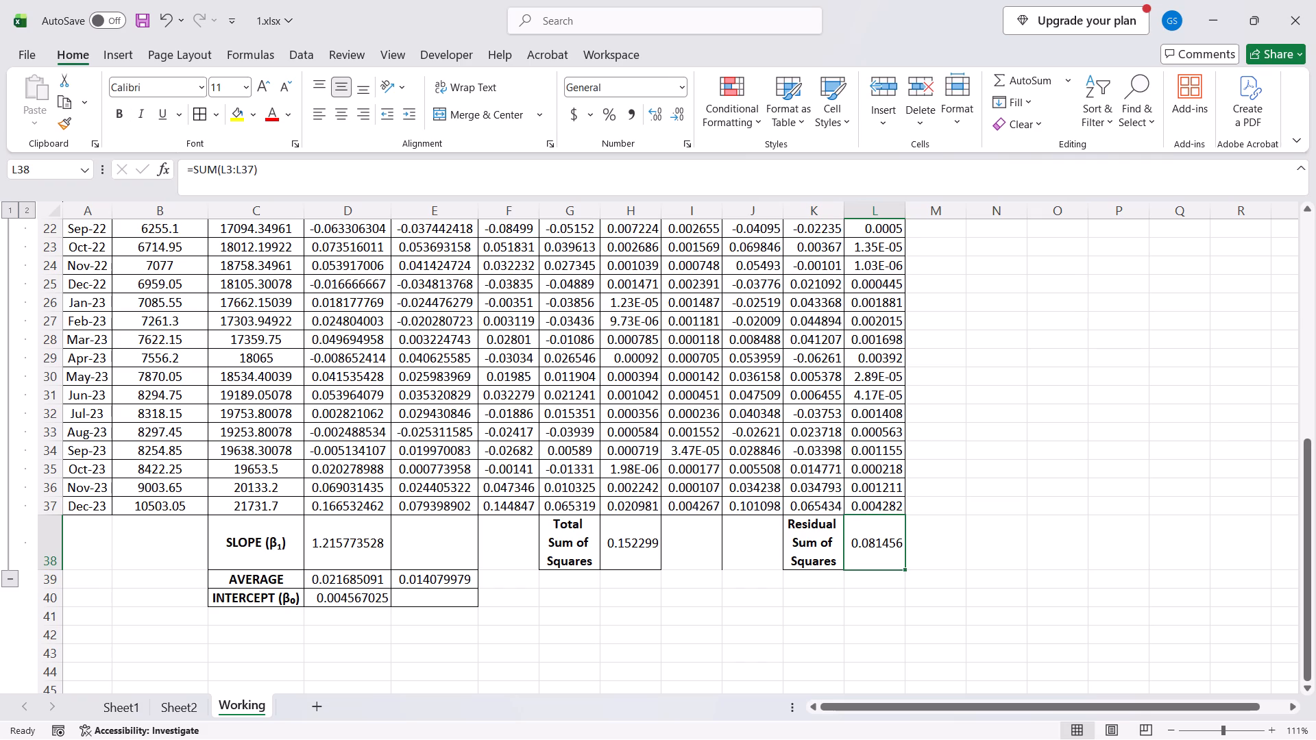
{"action": "key", "text": "Up"}
{"action": "key", "text": "Left"}
{"action": "key", "text": "Up"}
{"action": "key", "text": "Left"}
{"action": "key", "text": "Up"}
{"action": "key", "text": "Down"}
{"action": "key", "text": "Left"}
{"action": "key", "text": "Left"}
{"action": "key", "text": "Down"}
{"action": "key", "text": "Down"}
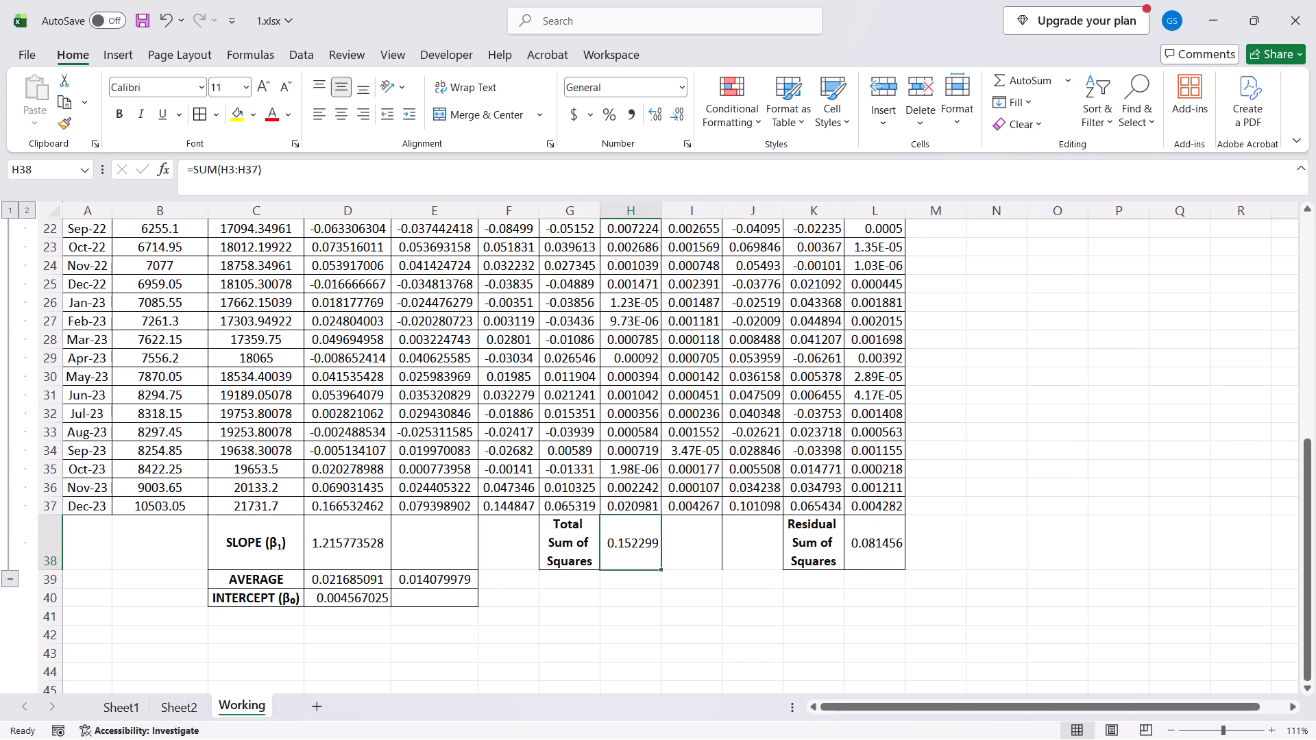
{"action": "key", "text": "Right"}
{"action": "key", "text": "Down"}
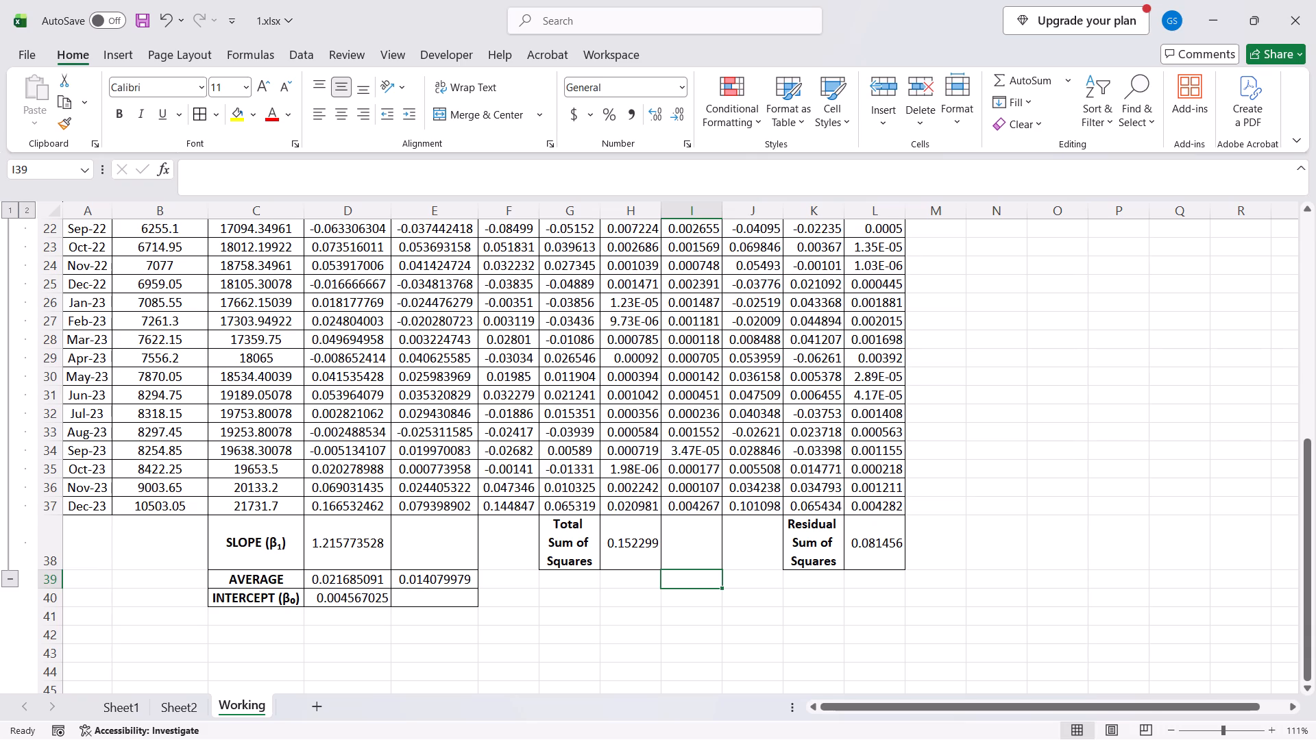
{"action": "key", "text": "Up"}
{"action": "key", "text": "Up"}
{"action": "key", "text": "Right"}
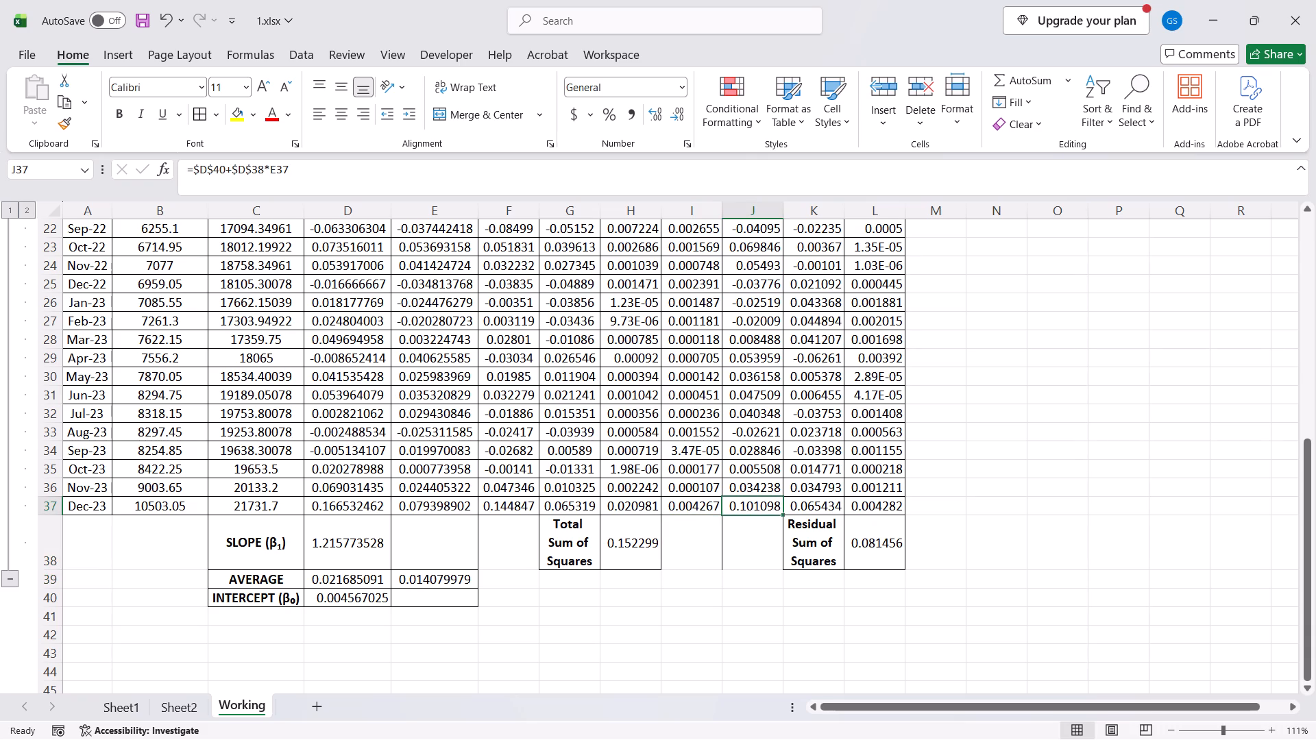
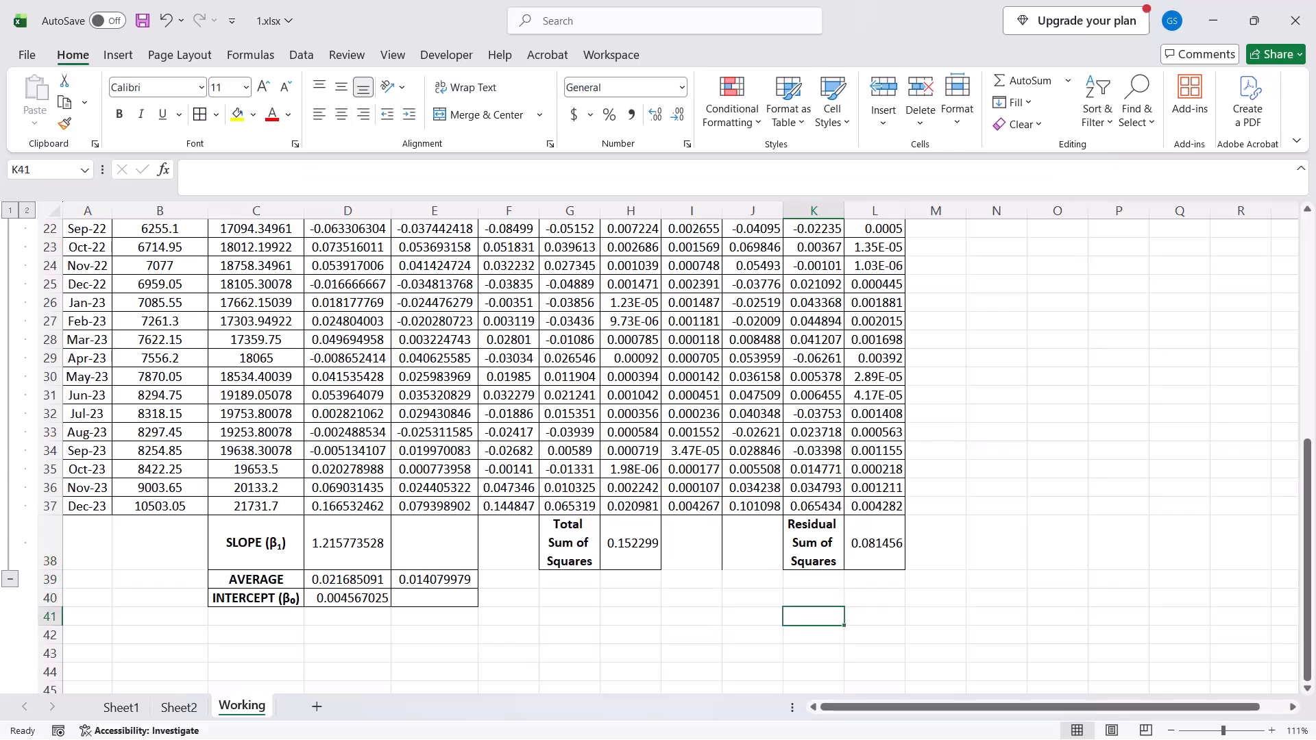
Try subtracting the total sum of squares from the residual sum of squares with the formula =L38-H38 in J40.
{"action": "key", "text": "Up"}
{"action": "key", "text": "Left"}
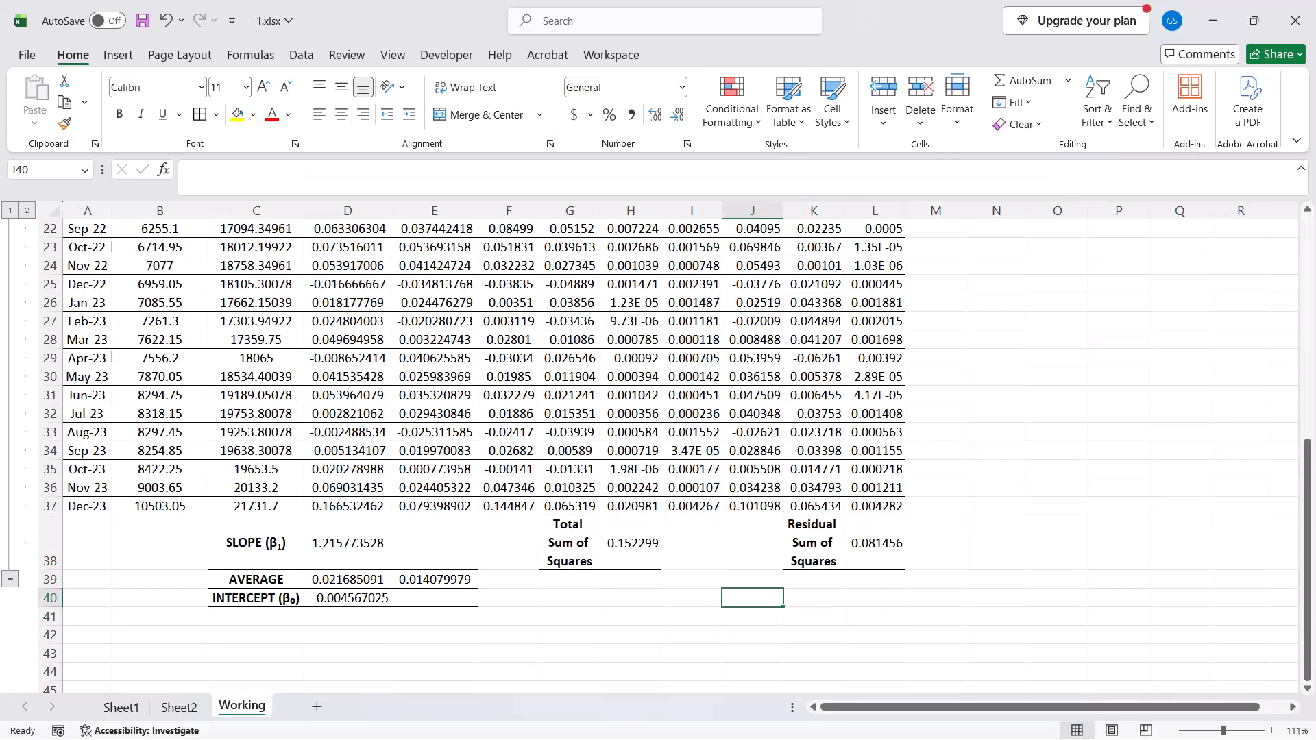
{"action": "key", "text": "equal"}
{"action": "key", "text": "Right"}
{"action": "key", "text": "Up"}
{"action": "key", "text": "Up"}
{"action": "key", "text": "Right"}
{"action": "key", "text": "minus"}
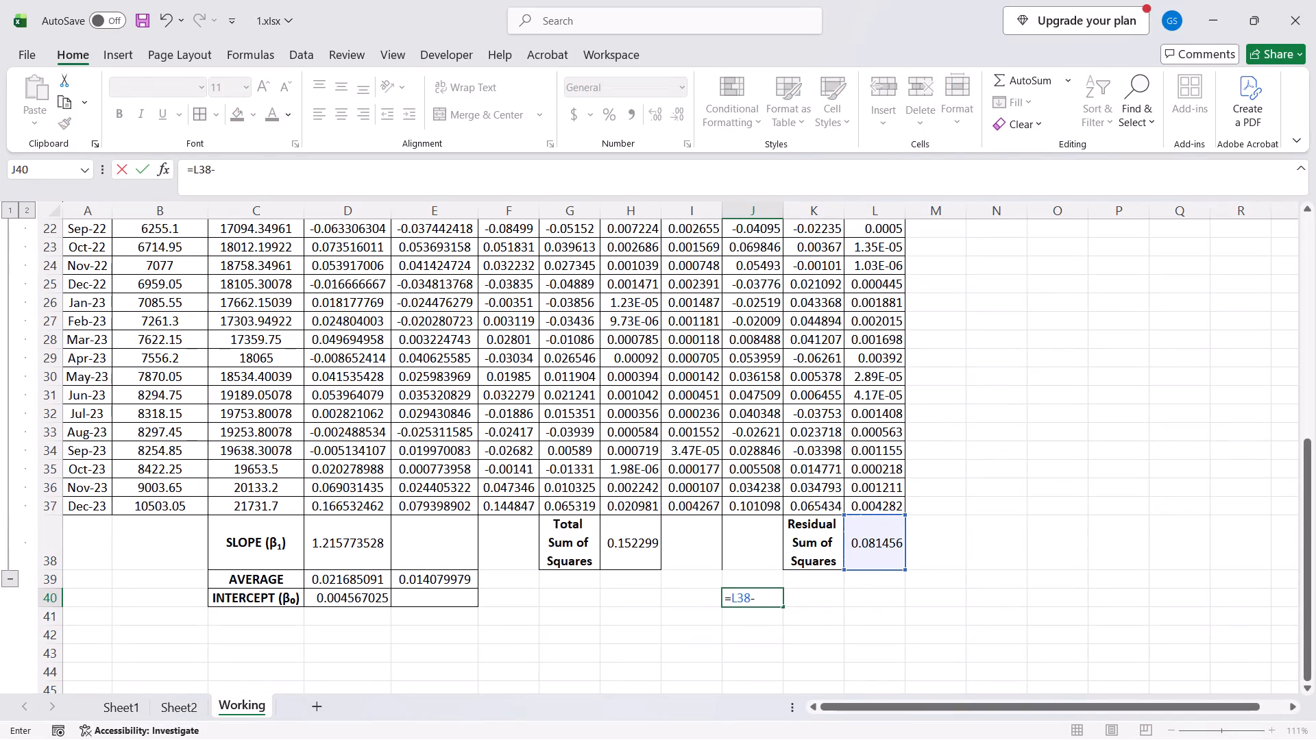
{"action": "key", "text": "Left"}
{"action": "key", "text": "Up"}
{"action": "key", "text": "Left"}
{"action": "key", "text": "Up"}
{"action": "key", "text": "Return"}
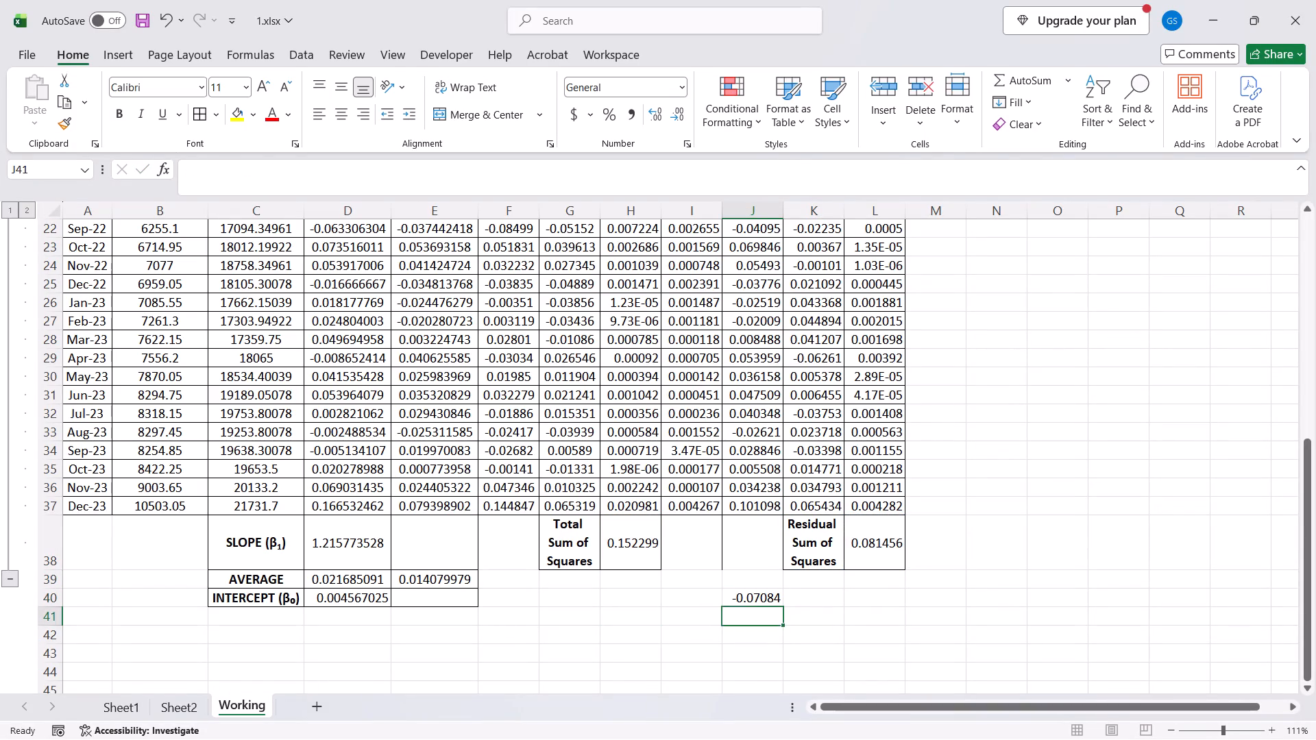
Replace the formula in J40 with =L38/H38, dividing the residual sum of squares by the total sum of squares.
{"action": "key", "text": "Up"}
{"action": "key", "text": "Right"}
{"action": "key", "text": "Left"}
{"action": "key", "text": "equal"}
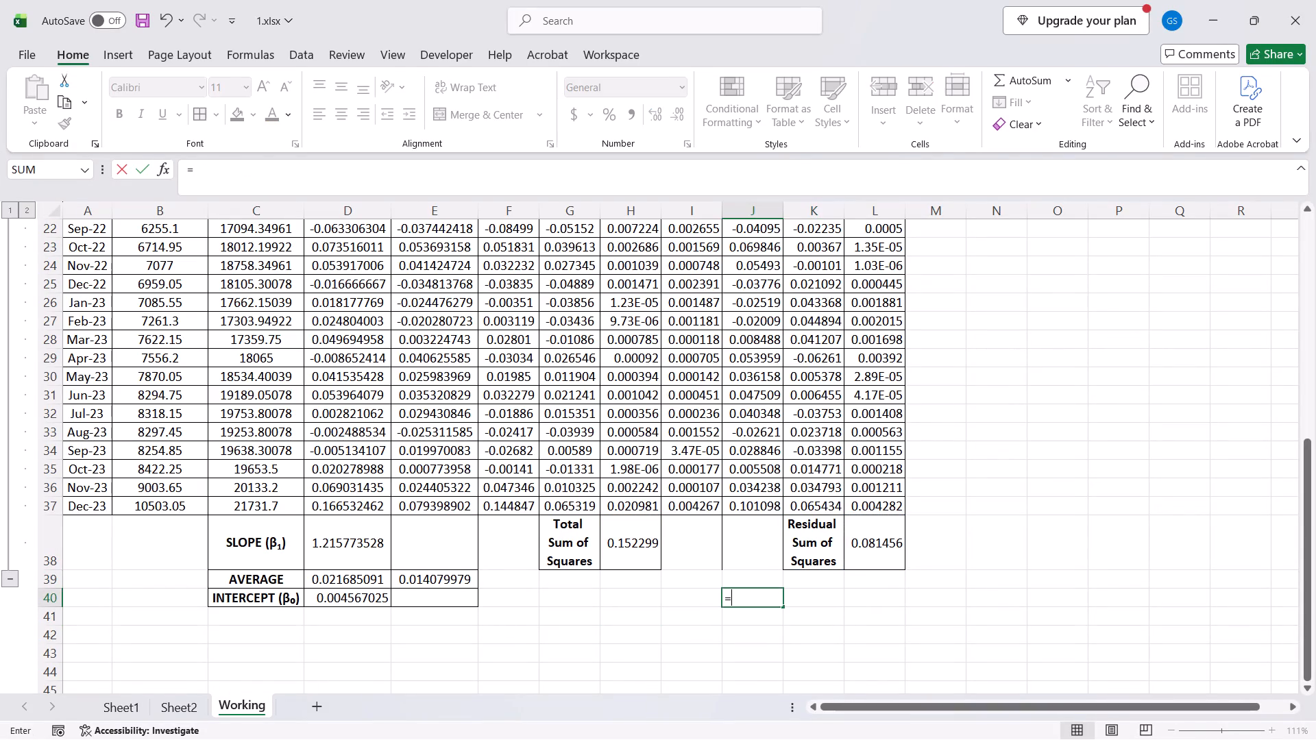
{"action": "key", "text": "Up"}
{"action": "key", "text": "Right"}
{"action": "key", "text": "Up"}
{"action": "key", "text": "Right"}
{"action": "key", "text": "slash"}
{"action": "key", "text": "Up"}
{"action": "key", "text": "Left"}
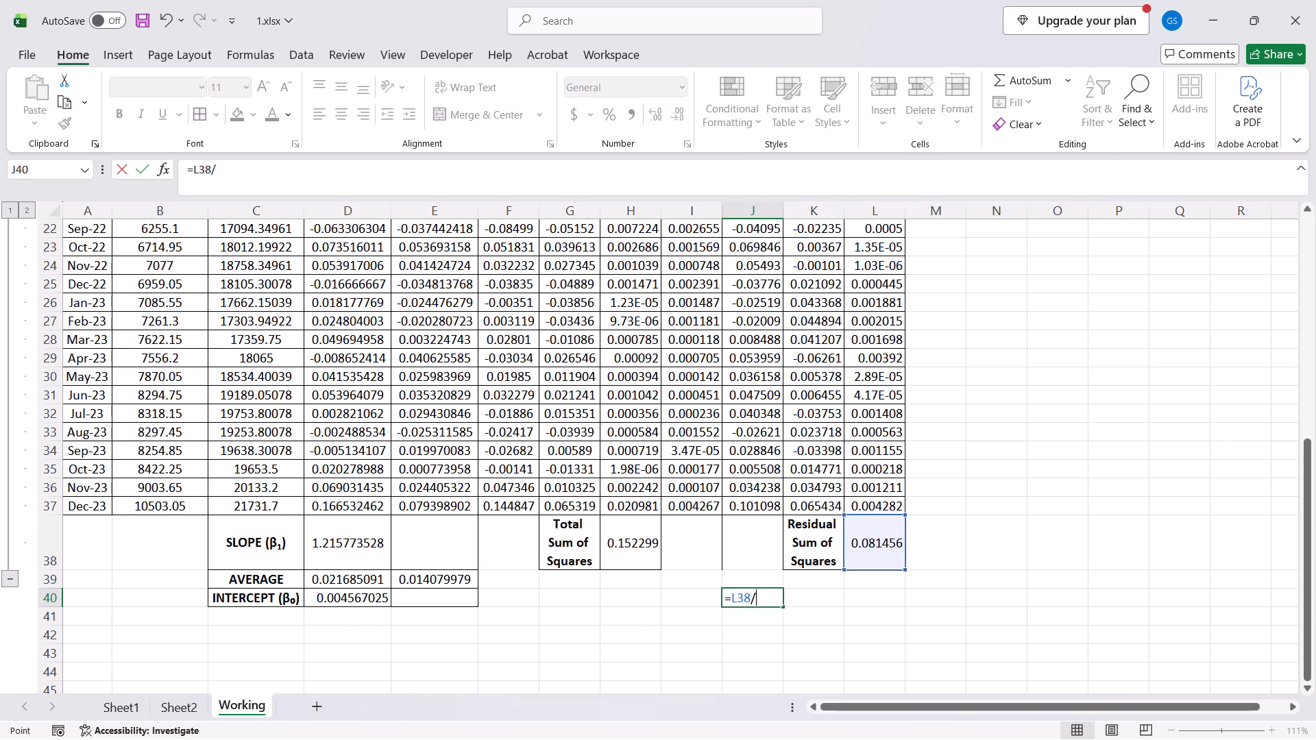
{"action": "key", "text": "Left"}
{"action": "key", "text": "Up"}
{"action": "key", "text": "Return"}
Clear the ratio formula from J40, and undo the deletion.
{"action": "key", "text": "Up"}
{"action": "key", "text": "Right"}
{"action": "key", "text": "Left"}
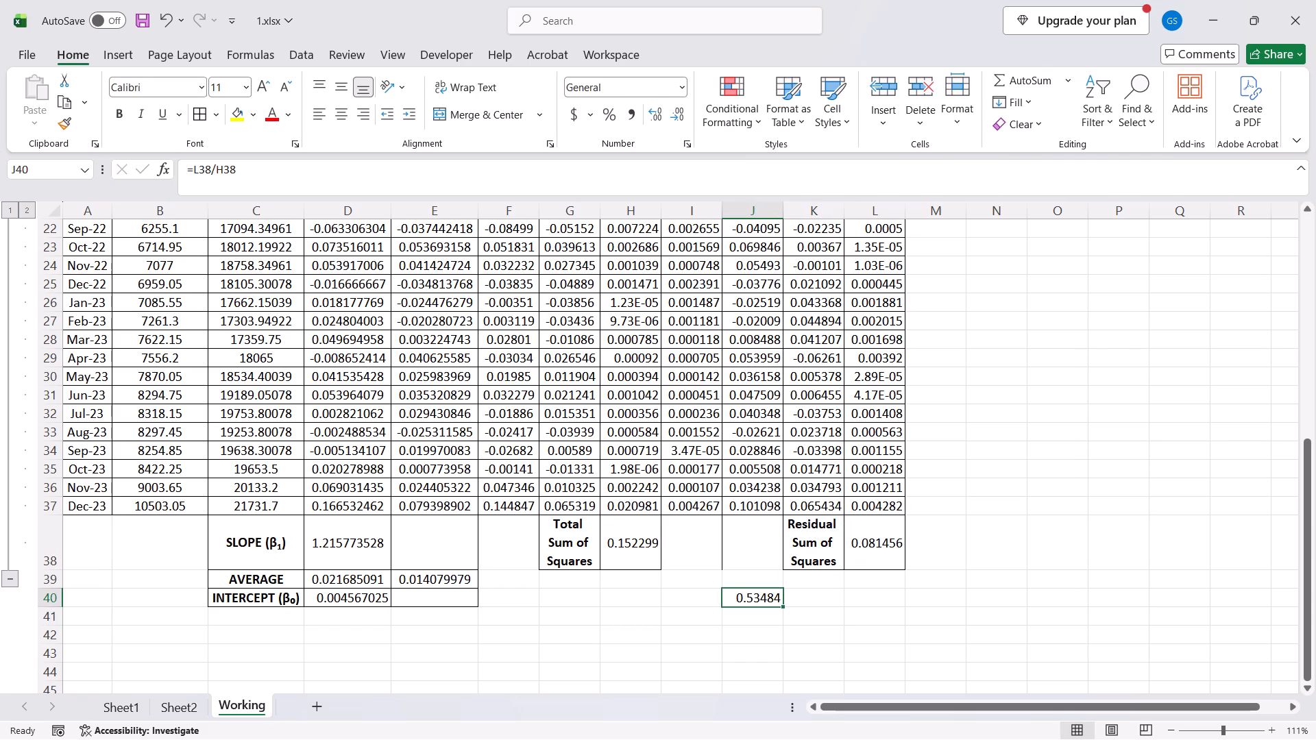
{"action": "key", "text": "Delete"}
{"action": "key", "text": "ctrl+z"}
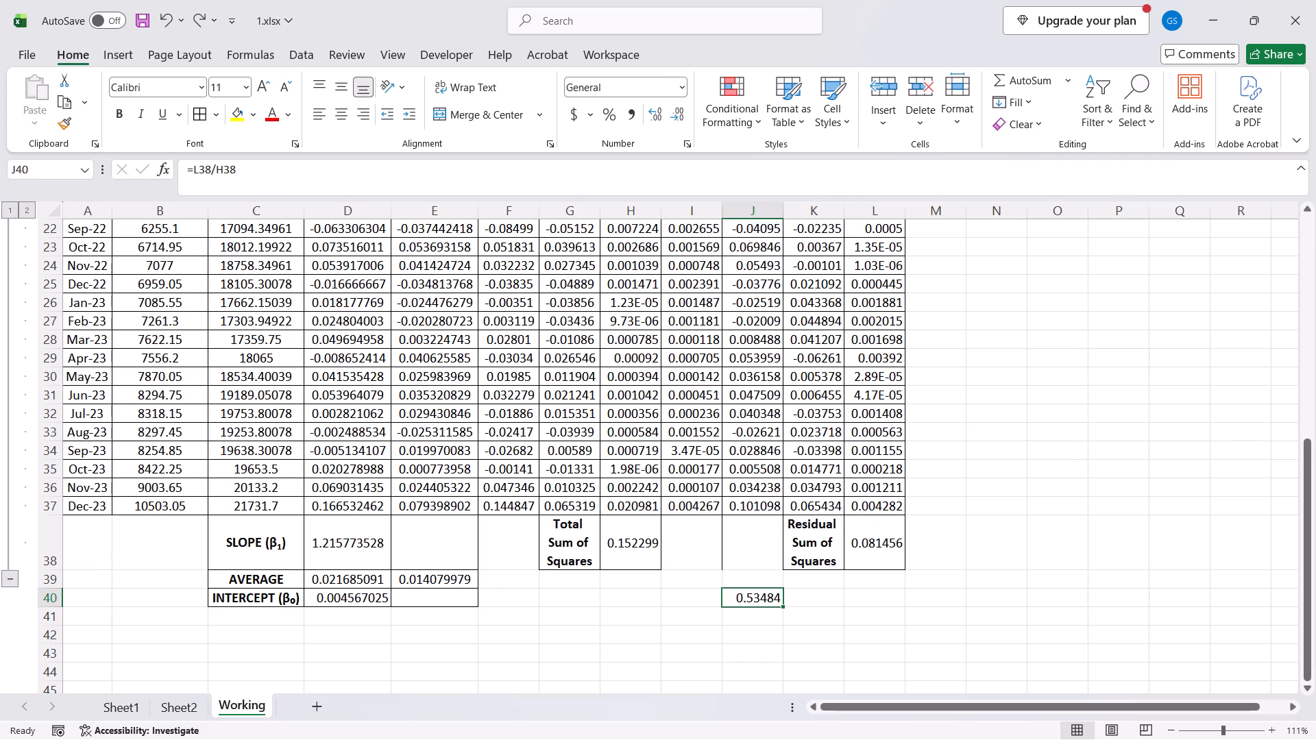
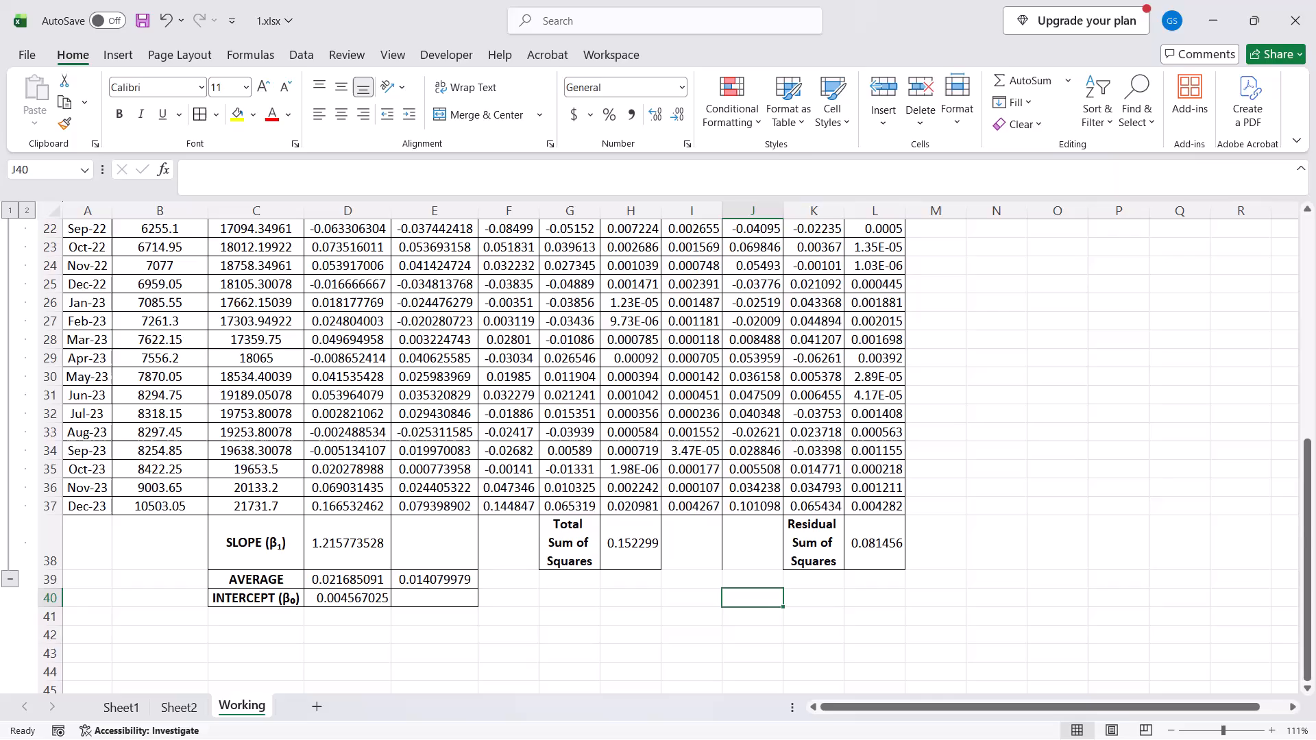
Undo the deletion of the ratio formula in J40.
{"action": "key", "text": "ctrl+z"}
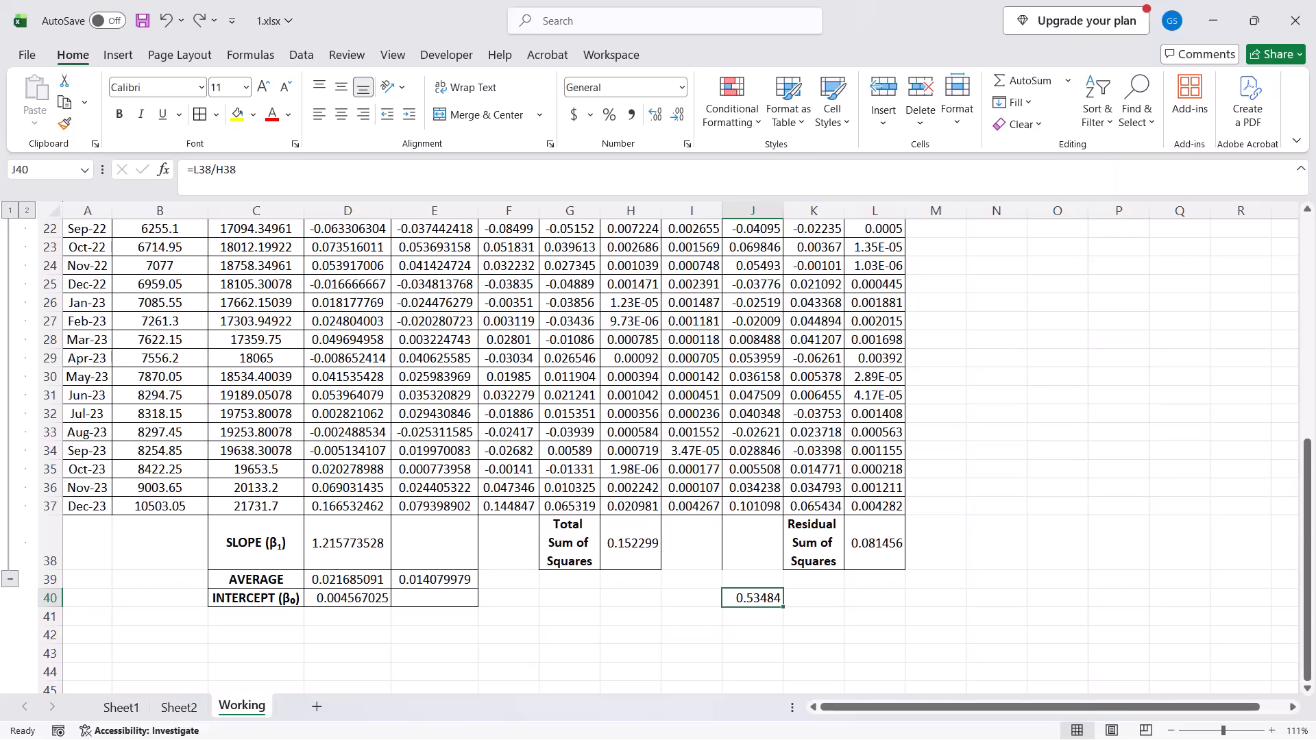
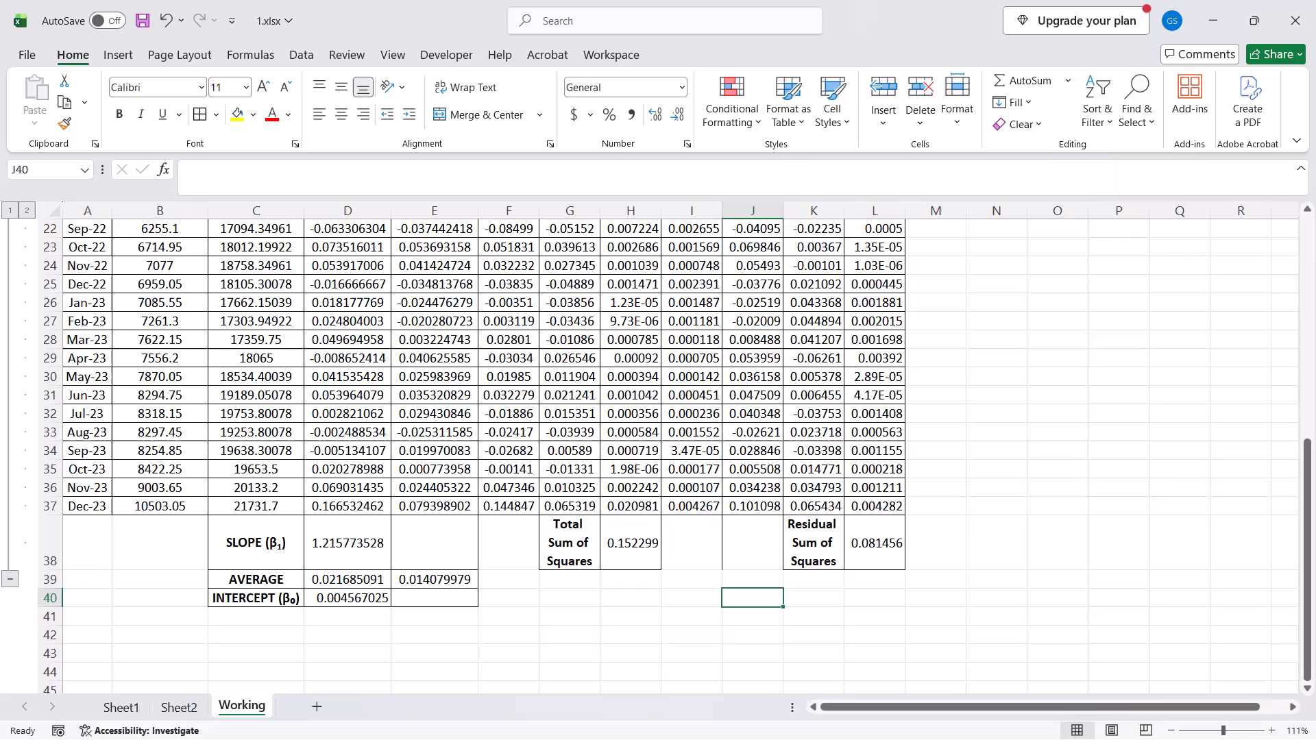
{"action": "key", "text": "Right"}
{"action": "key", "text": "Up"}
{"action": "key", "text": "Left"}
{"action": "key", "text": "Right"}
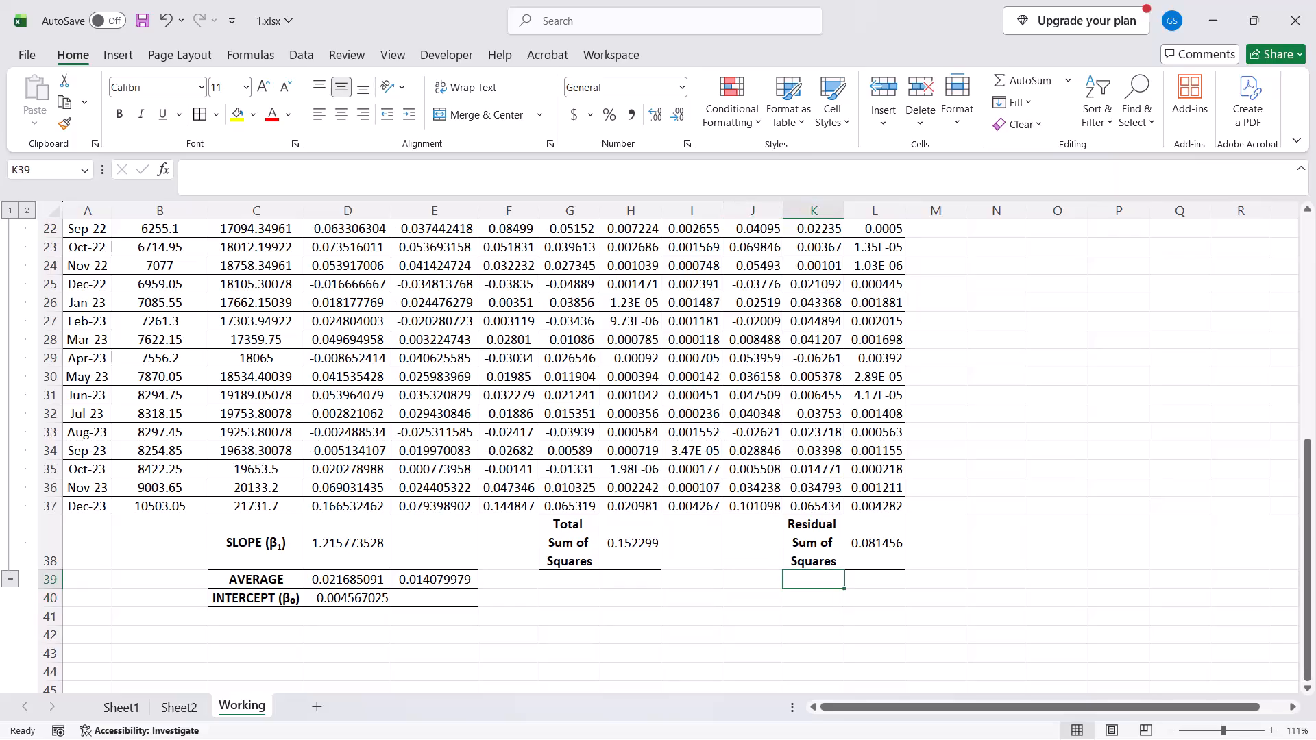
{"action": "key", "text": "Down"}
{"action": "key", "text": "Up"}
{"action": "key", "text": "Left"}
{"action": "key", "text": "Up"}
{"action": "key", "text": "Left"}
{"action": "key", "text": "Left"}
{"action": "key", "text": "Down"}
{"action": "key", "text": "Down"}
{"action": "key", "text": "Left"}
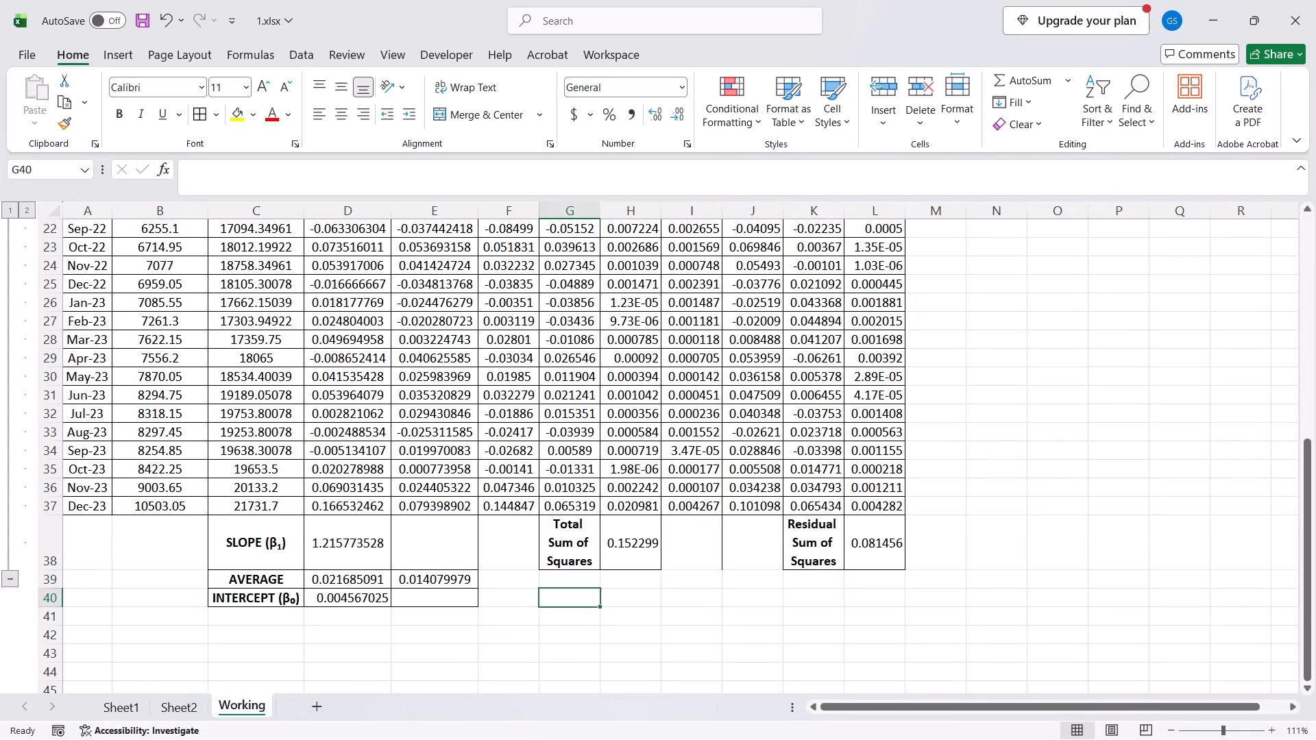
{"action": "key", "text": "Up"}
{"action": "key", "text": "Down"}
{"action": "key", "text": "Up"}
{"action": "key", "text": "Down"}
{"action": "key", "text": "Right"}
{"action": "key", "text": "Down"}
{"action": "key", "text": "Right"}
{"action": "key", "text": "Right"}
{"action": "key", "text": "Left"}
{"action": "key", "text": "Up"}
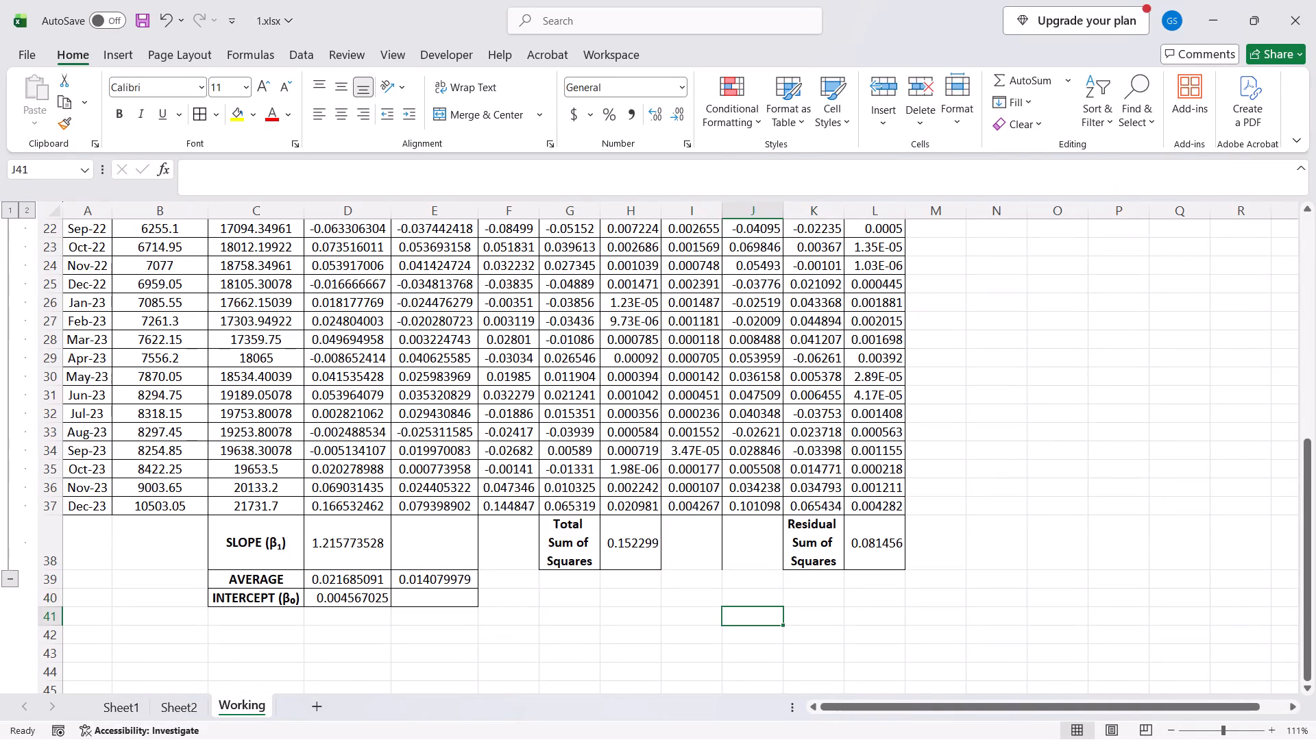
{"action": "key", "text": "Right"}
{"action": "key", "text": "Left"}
Copy the Total Sum of Squares label and its value from G38:H38 to I39:J39.
{"action": "key", "text": "Up"}
{"action": "key", "text": "Left"}
{"action": "key", "text": "Up"}
{"action": "key", "text": "Up"}
{"action": "key", "text": "Left"}
{"action": "key", "text": "Down"}
{"action": "key", "text": "shift+Right"}
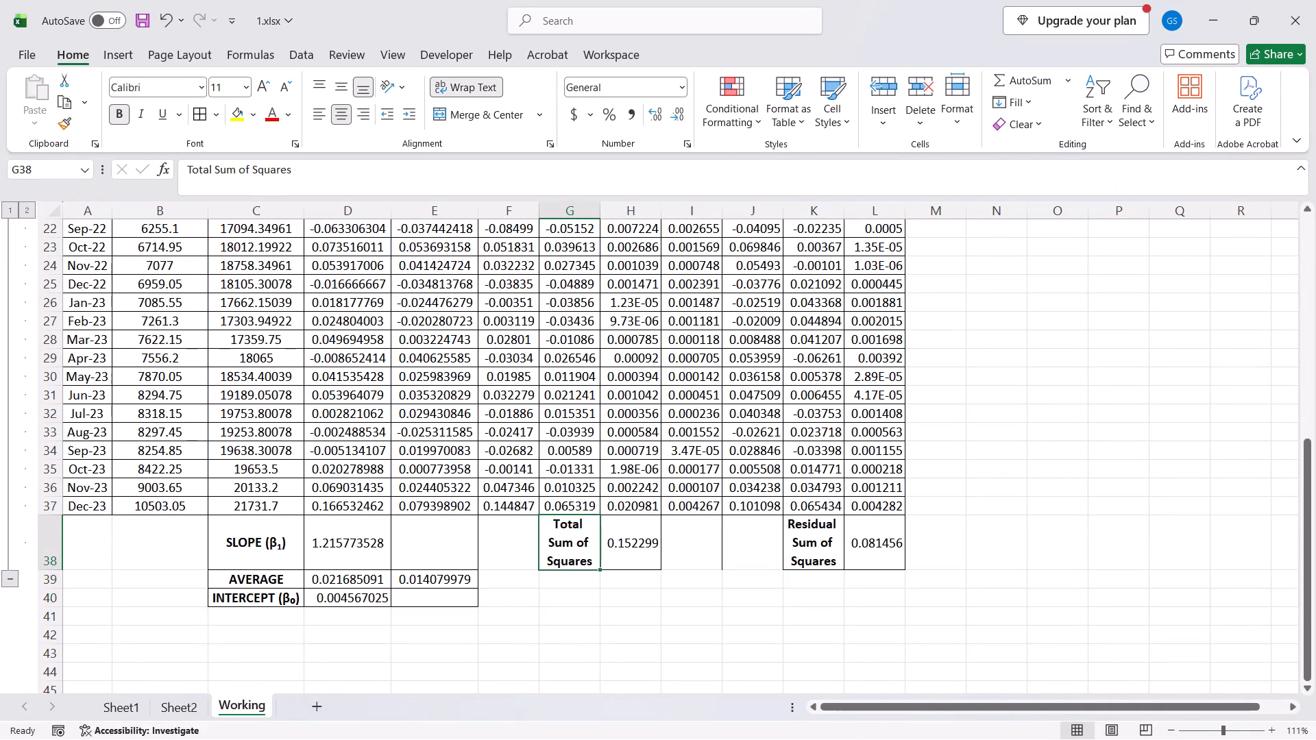
{"action": "key", "text": "ctrl+c"}
{"action": "key", "text": "Right"}
{"action": "key", "text": "Down"}
{"action": "key", "text": "Right"}
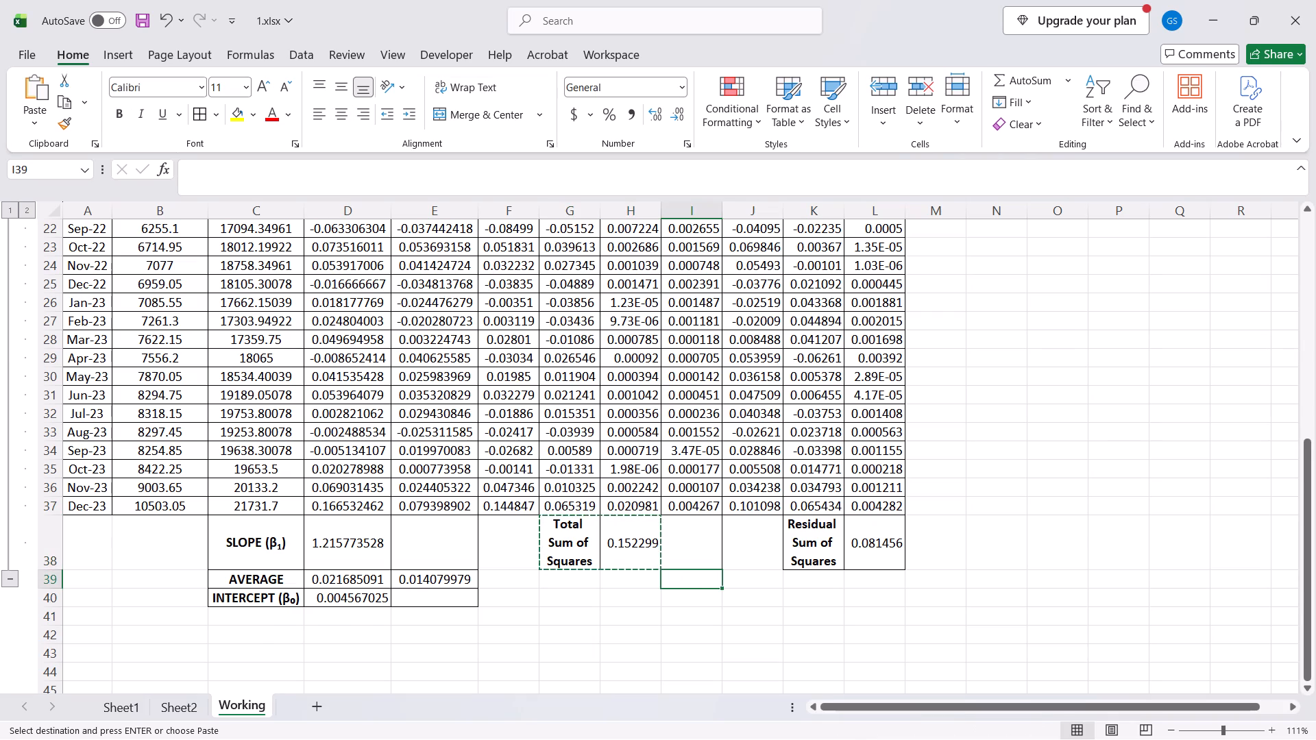
{"action": "key", "text": "ctrl+v"}
Change the copied label in I39 to "Explained Sum of Squares".
{"action": "key", "text": "Up"}
{"action": "key", "text": "Down"}
{"action": "key", "text": "F2"}
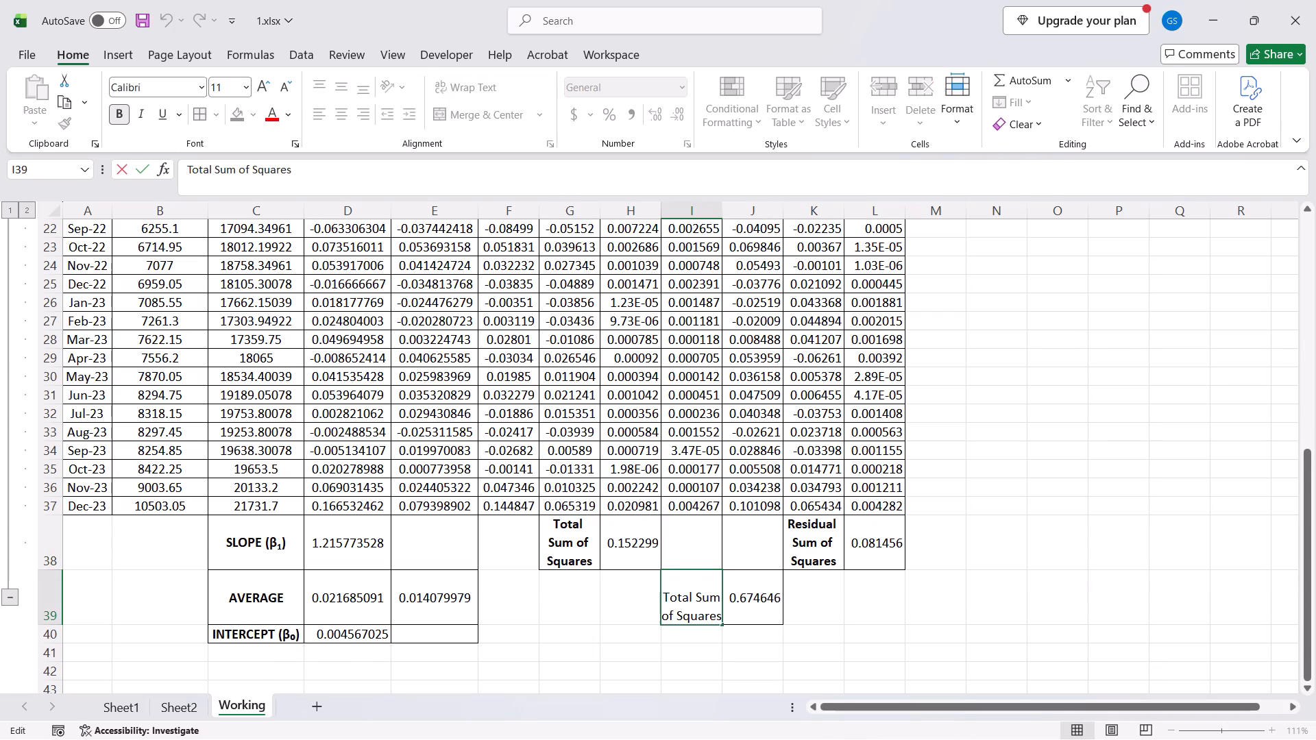
{"action": "key", "text": "Up"}
{"action": "key", "text": "Left"}
{"action": "key", "text": "Left"}
{"action": "key", "text": "Left"}
{"action": "key", "text": "ctrl+BackSpace"}
{"action": "key", "text": "ctrl+BackSpace"}
{"action": "key", "text": "BackSpace"}
{"action": "key", "text": "BackSpace"}
{"action": "key", "text": "BackSpace"}
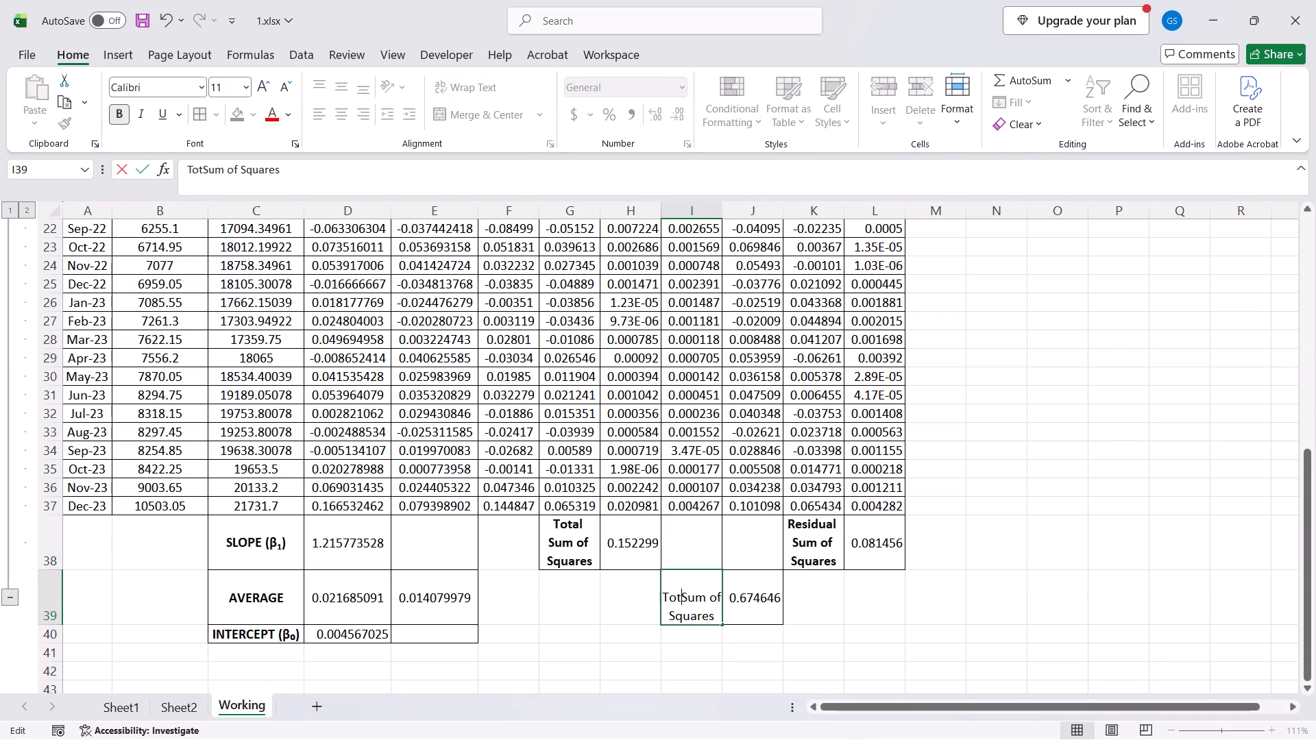
{"action": "key", "text": "BackSpace"}
{"action": "key", "text": "BackSpace"}
{"action": "key", "text": "BackSpace"}
{"action": "key", "text": "BackSpace"}
{"action": "type", "text": "Explained"}
{"action": "key", "text": "space"}
{"action": "key", "text": "Return"}
Replace the formula in J39 with total minus residual sum of squares, =H38-L38.
{"action": "key", "text": "Right"}
{"action": "key", "text": "Up"}
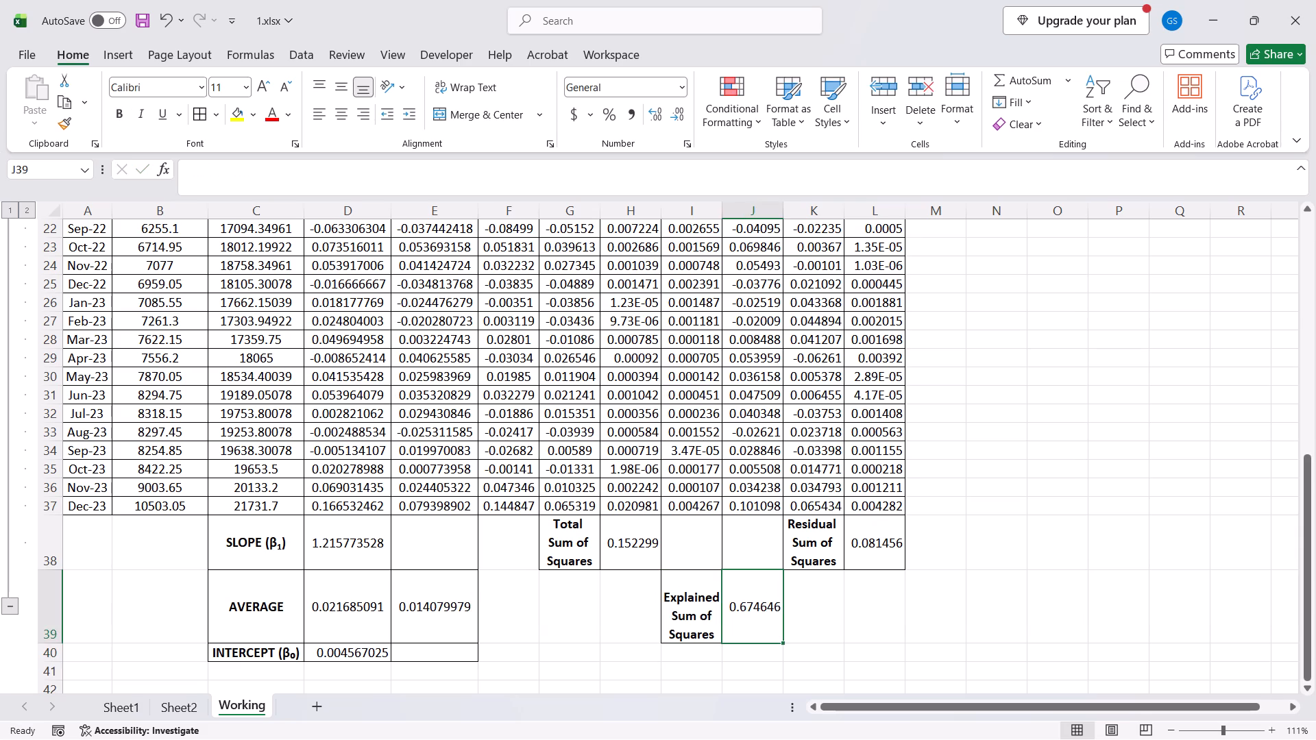
{"action": "key", "text": "F2"}
{"action": "key", "text": "Escape"}
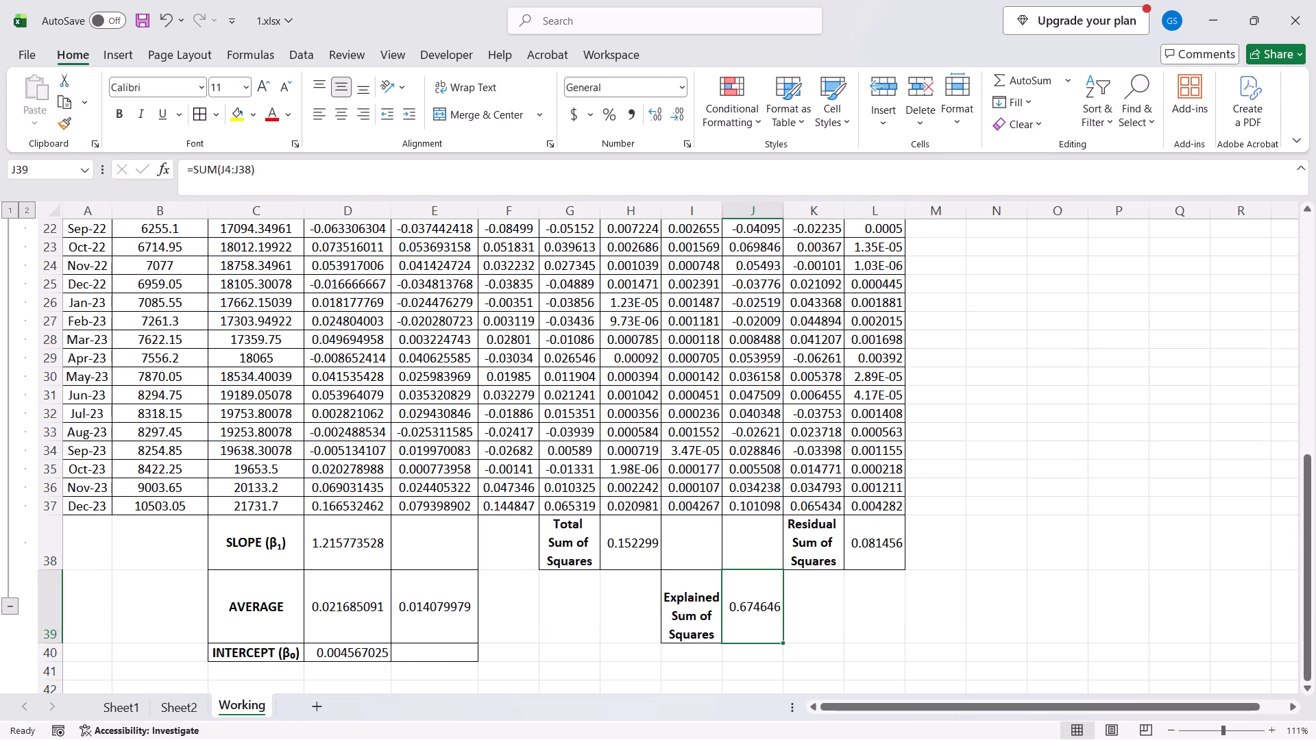
{"action": "key", "text": "equal"}
{"action": "key", "text": "Left"}
{"action": "key", "text": "Up"}
{"action": "key", "text": "Left"}
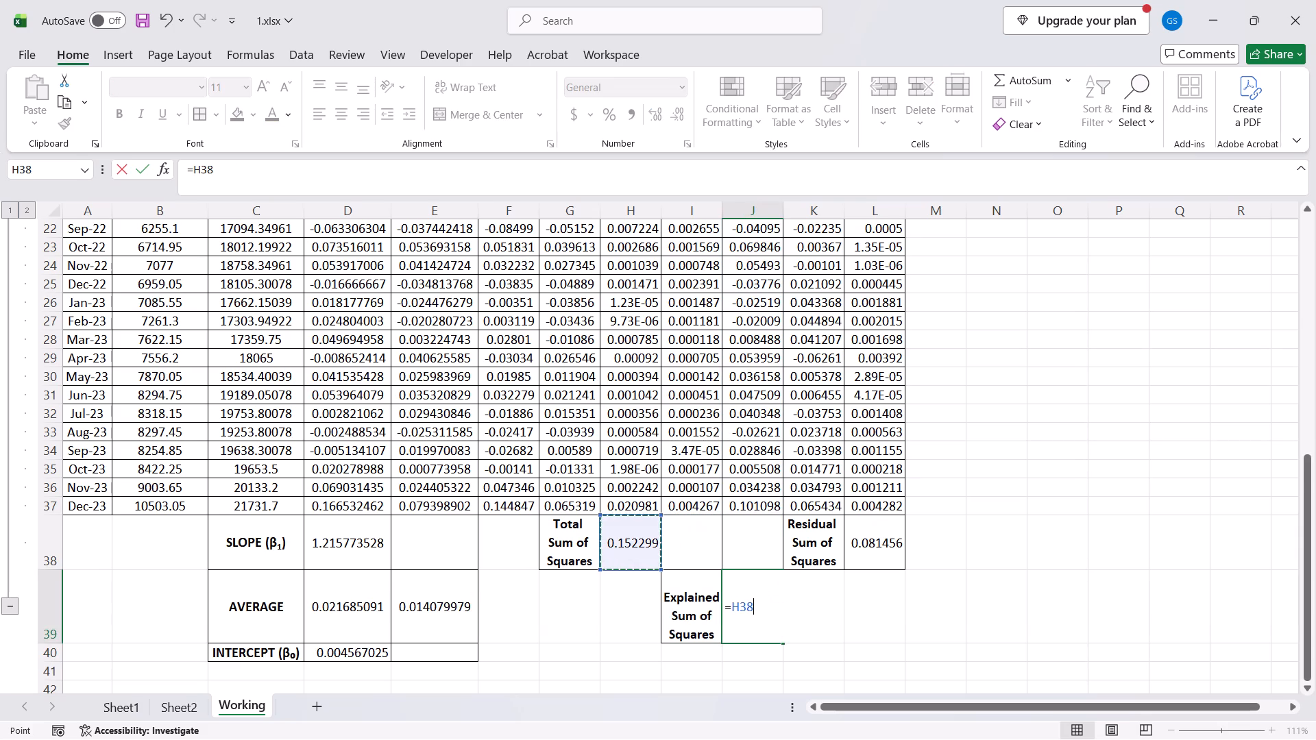
{"action": "key", "text": "minus"}
{"action": "key", "text": "Right"}
{"action": "key", "text": "Up"}
{"action": "key", "text": "Right"}
{"action": "key", "text": "Return"}
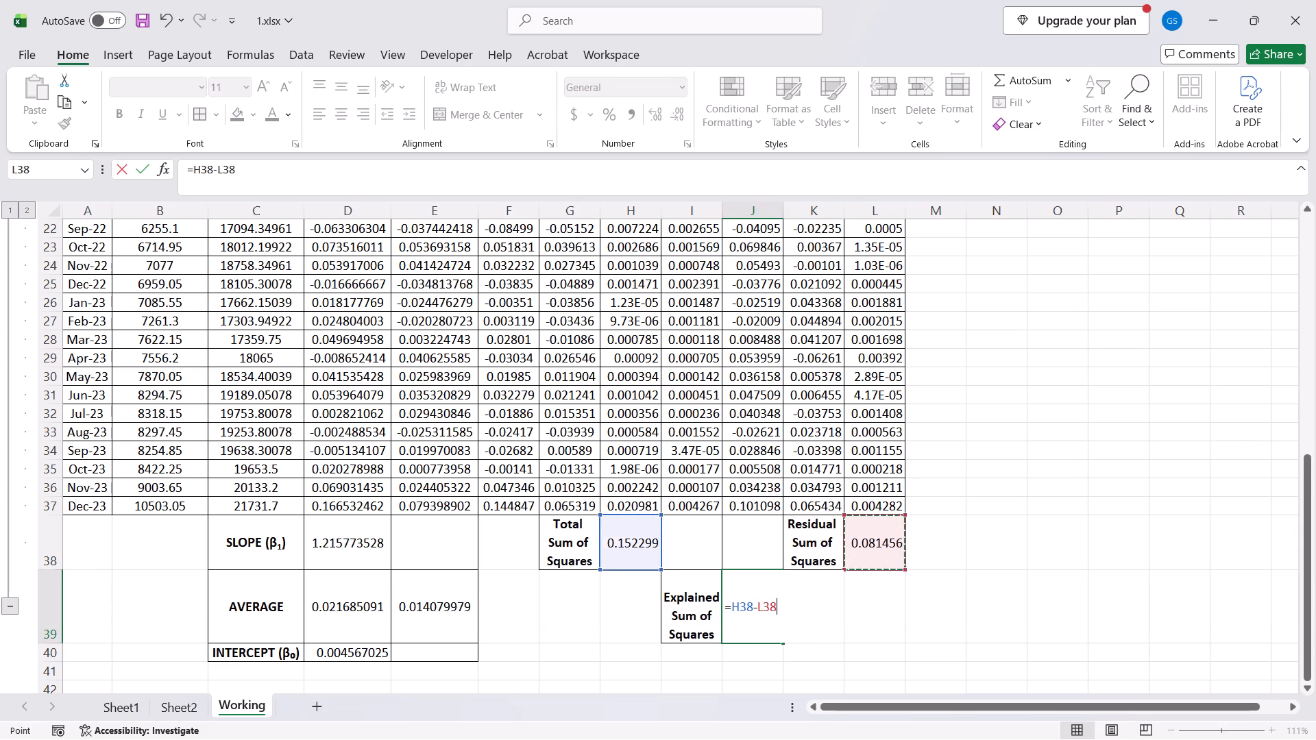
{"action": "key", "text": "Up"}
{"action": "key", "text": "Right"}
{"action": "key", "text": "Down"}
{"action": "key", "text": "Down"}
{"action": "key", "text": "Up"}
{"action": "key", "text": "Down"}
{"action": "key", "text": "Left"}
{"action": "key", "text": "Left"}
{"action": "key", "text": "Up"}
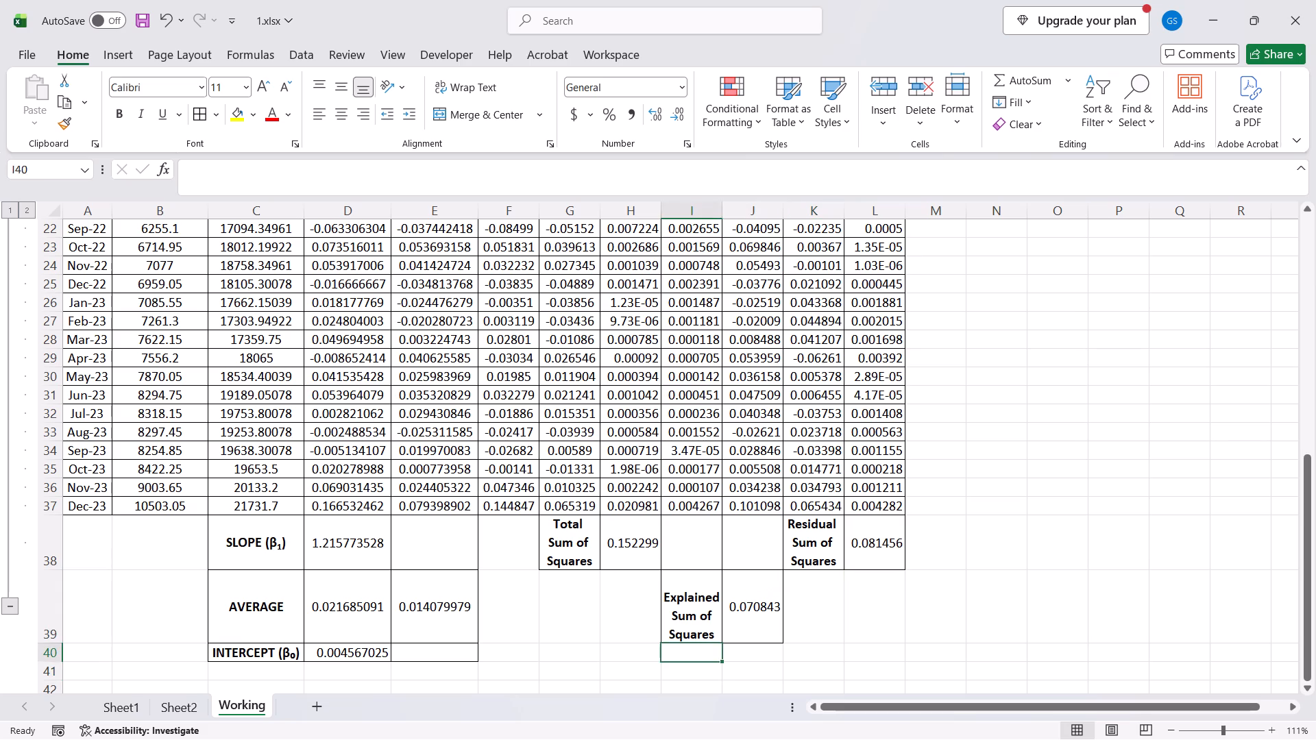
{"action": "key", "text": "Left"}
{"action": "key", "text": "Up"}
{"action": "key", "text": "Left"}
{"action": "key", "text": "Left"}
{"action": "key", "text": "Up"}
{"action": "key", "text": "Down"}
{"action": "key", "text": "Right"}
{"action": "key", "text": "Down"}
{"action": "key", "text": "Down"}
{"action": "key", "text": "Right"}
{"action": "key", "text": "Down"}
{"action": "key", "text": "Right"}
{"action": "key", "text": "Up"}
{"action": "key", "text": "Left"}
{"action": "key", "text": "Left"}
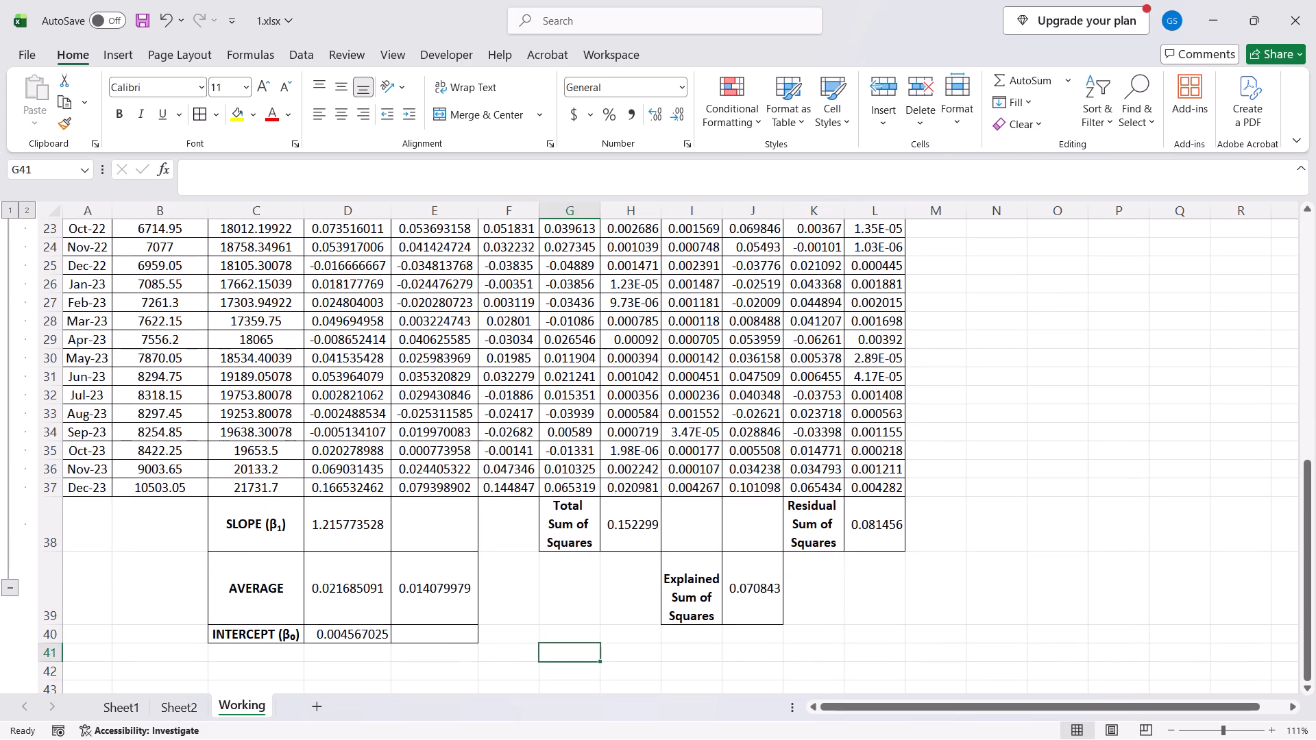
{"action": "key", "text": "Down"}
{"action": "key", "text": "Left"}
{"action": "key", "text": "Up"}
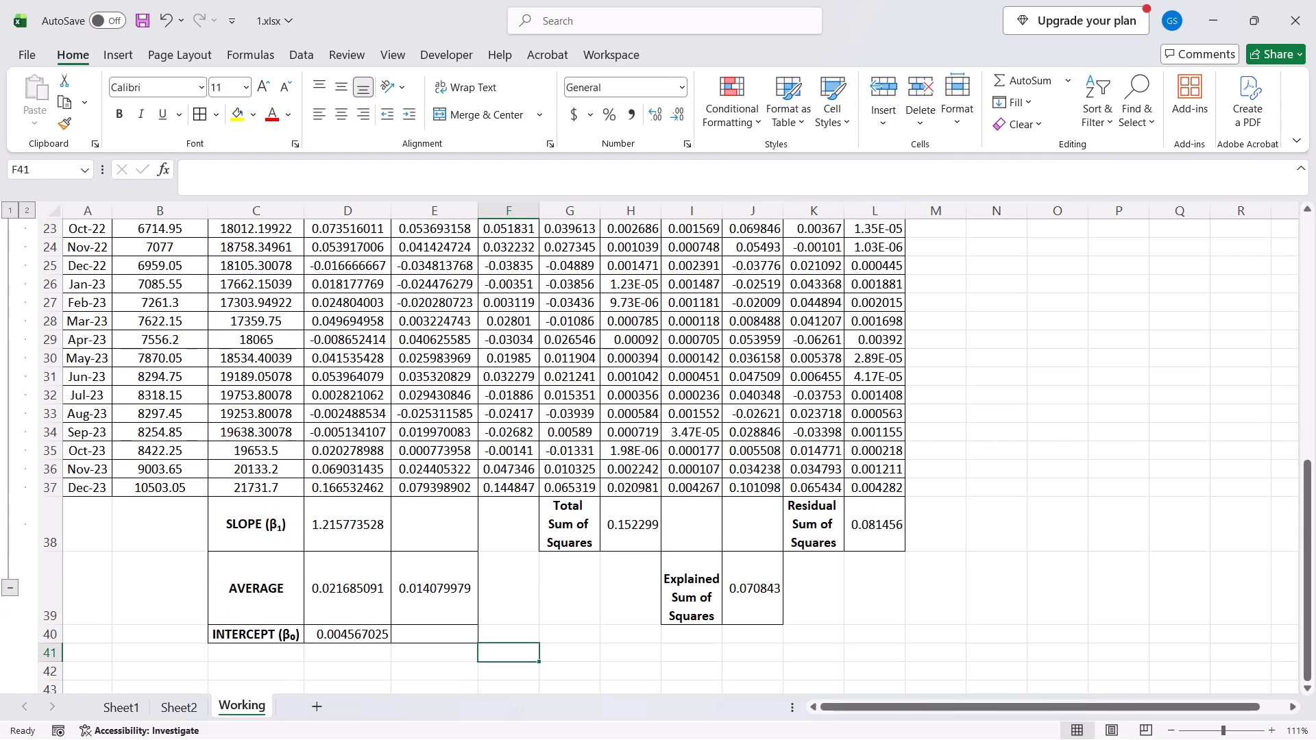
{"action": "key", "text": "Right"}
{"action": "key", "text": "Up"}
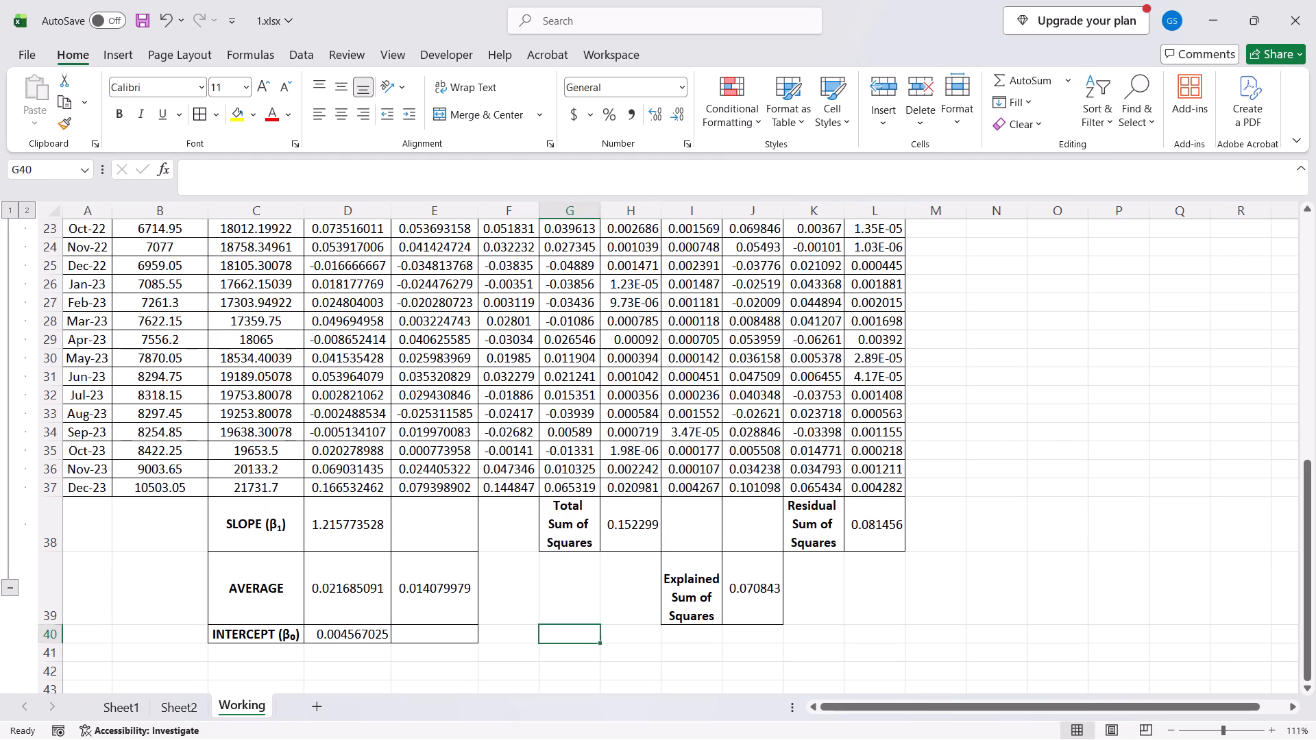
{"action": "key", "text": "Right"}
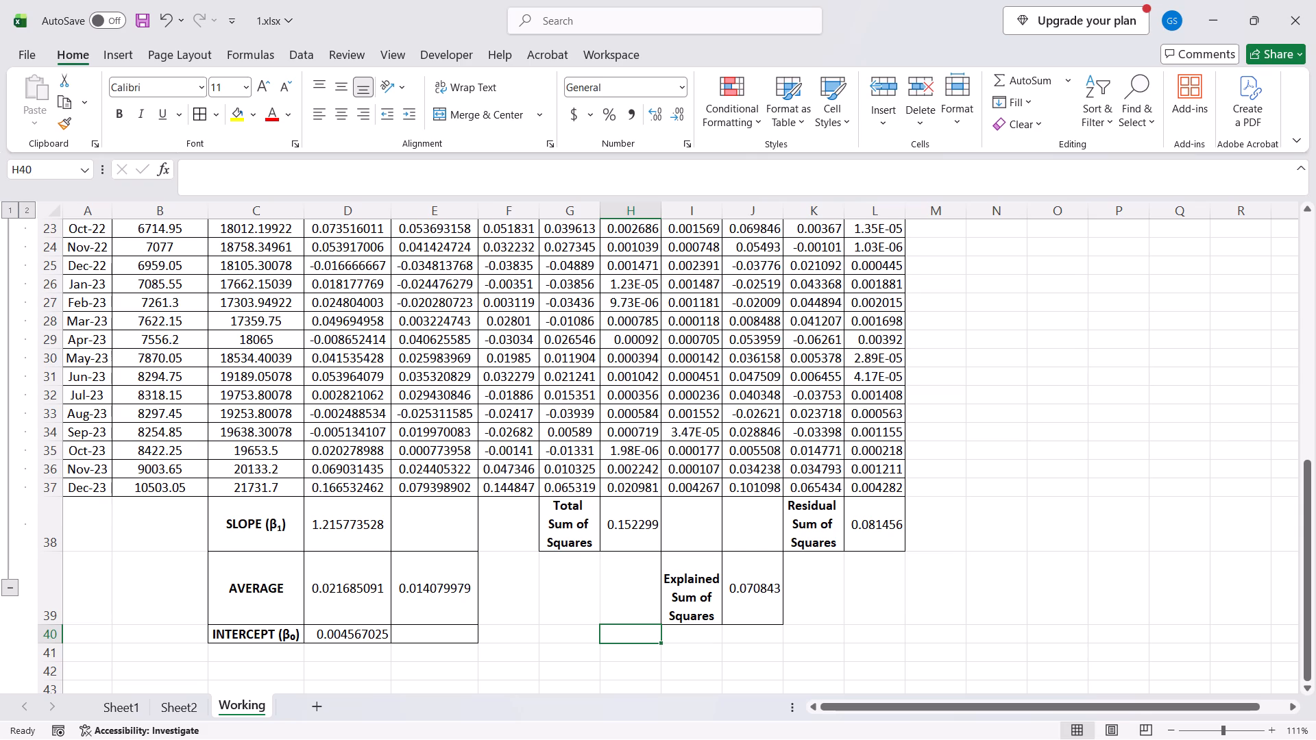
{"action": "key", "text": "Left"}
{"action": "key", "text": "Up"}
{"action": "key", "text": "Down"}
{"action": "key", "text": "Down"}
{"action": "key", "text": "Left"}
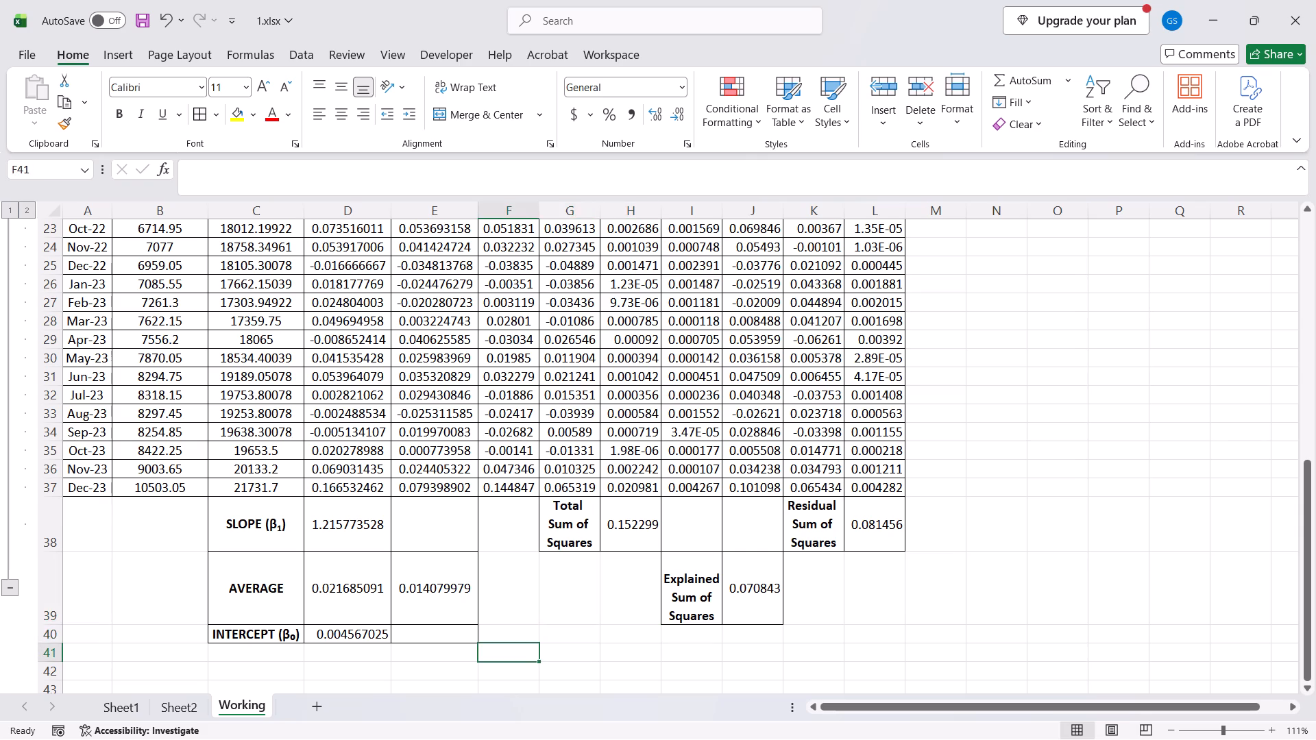
Enter the label R2 in G41 with the 2 formatted as superscript.
{"action": "key", "text": "Right"}
{"action": "key", "text": "shift+r"}
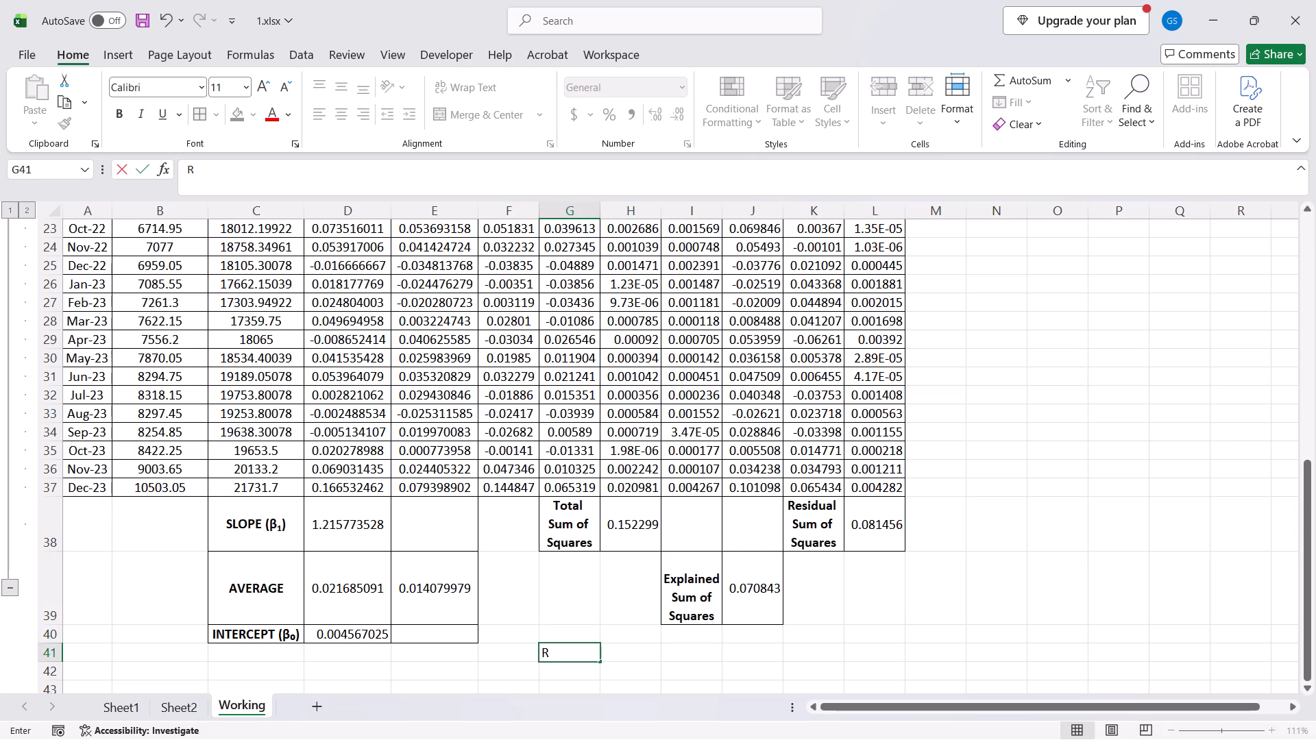
{"action": "key", "text": "2"}
{"action": "key", "text": "shift+Left"}
{"action": "key", "text": "Right"}
{"action": "key", "text": "Left"}
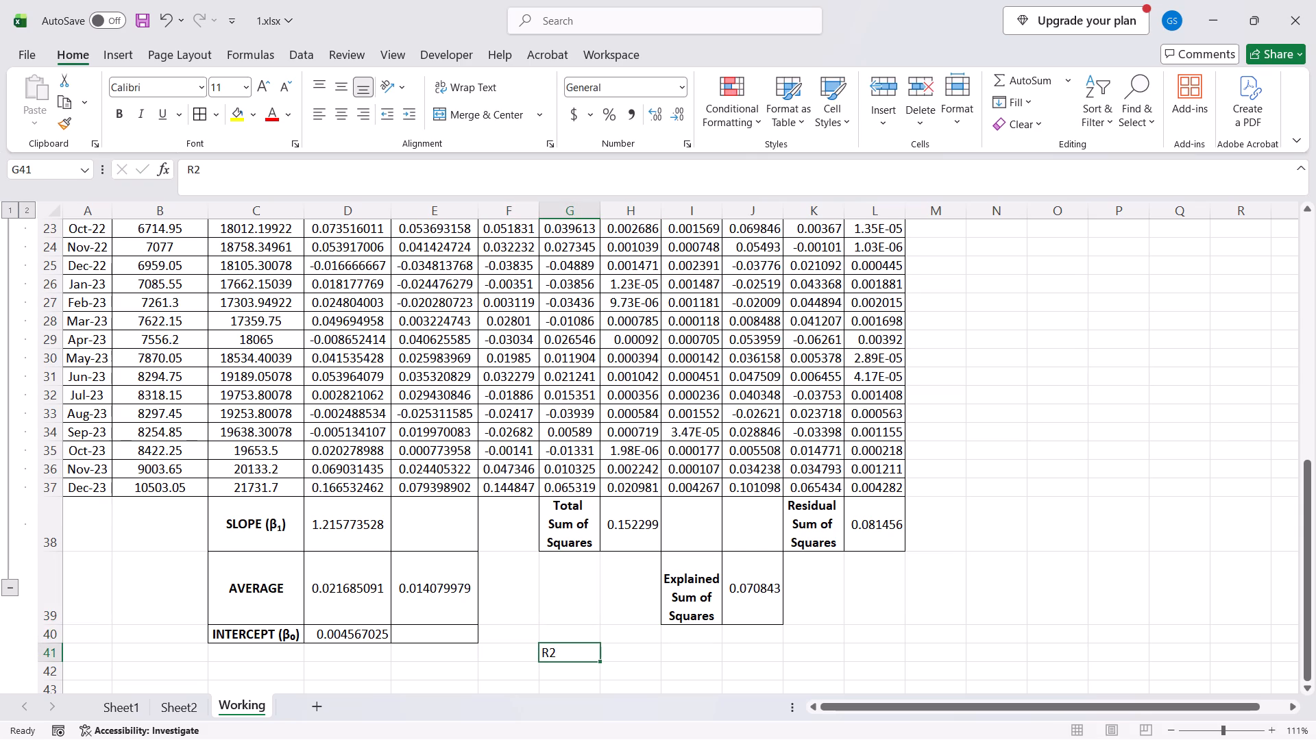
{"action": "key", "text": "F2"}
{"action": "key", "text": "shift+Left"}
{"action": "key", "text": "ctrl+1"}
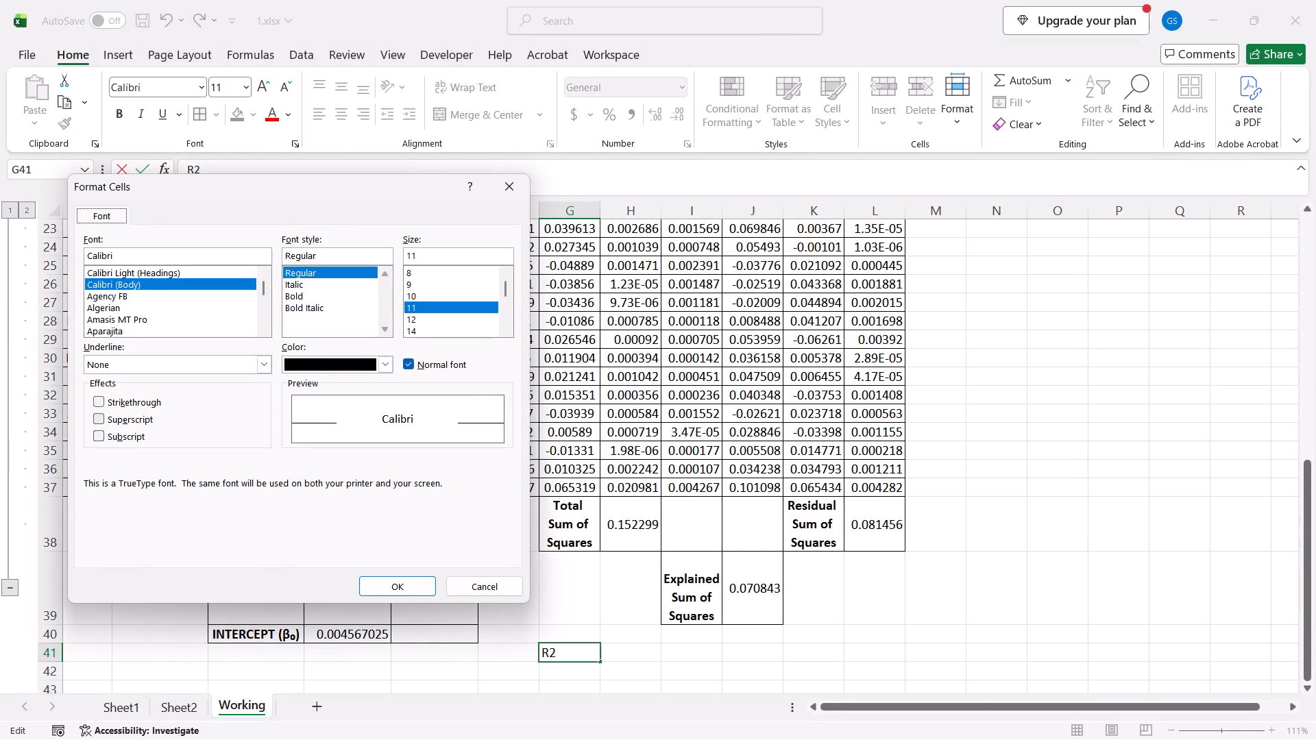
{"action": "left_click", "coordinate": [136, 423]}
{"action": "left_click_drag", "start_coordinate": [446, 593], "coordinate": [414, 587]}
{"action": "left_click", "coordinate": [414, 587]}
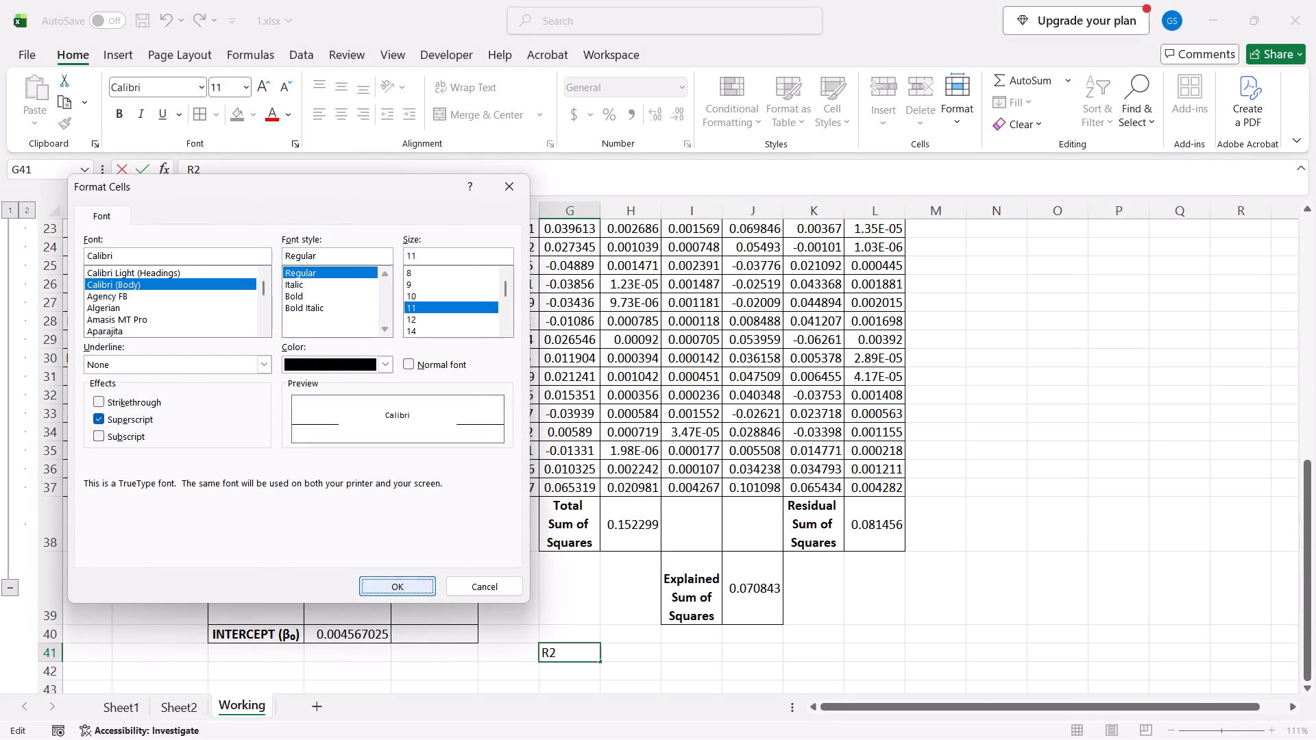
{"action": "key", "text": "Return"}
Calculate R² in H41 as explained divided by total sum of squares, =J39/H38.
{"action": "key", "text": "Right"}
{"action": "key", "text": "Up"}
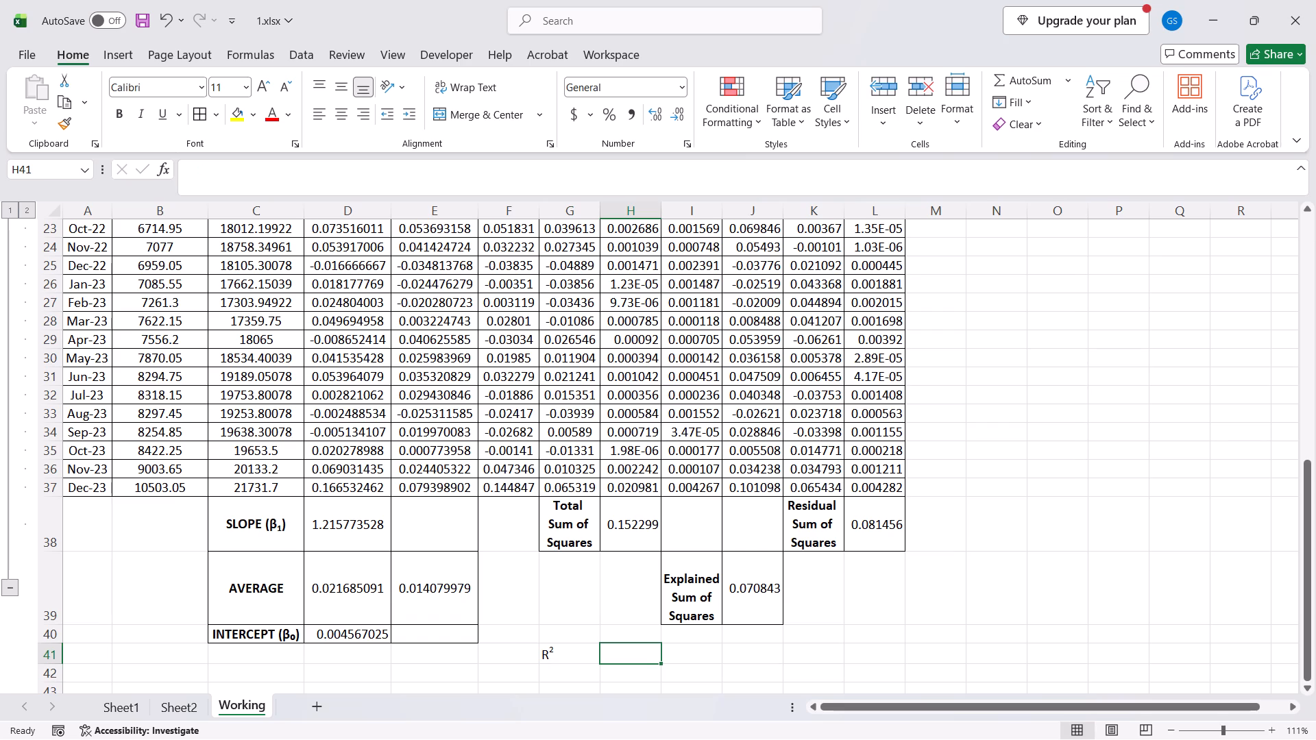
{"action": "key", "text": "equal"}
{"action": "key", "text": "Right"}
{"action": "key", "text": "Up"}
{"action": "key", "text": "Up"}
{"action": "key", "text": "Right"}
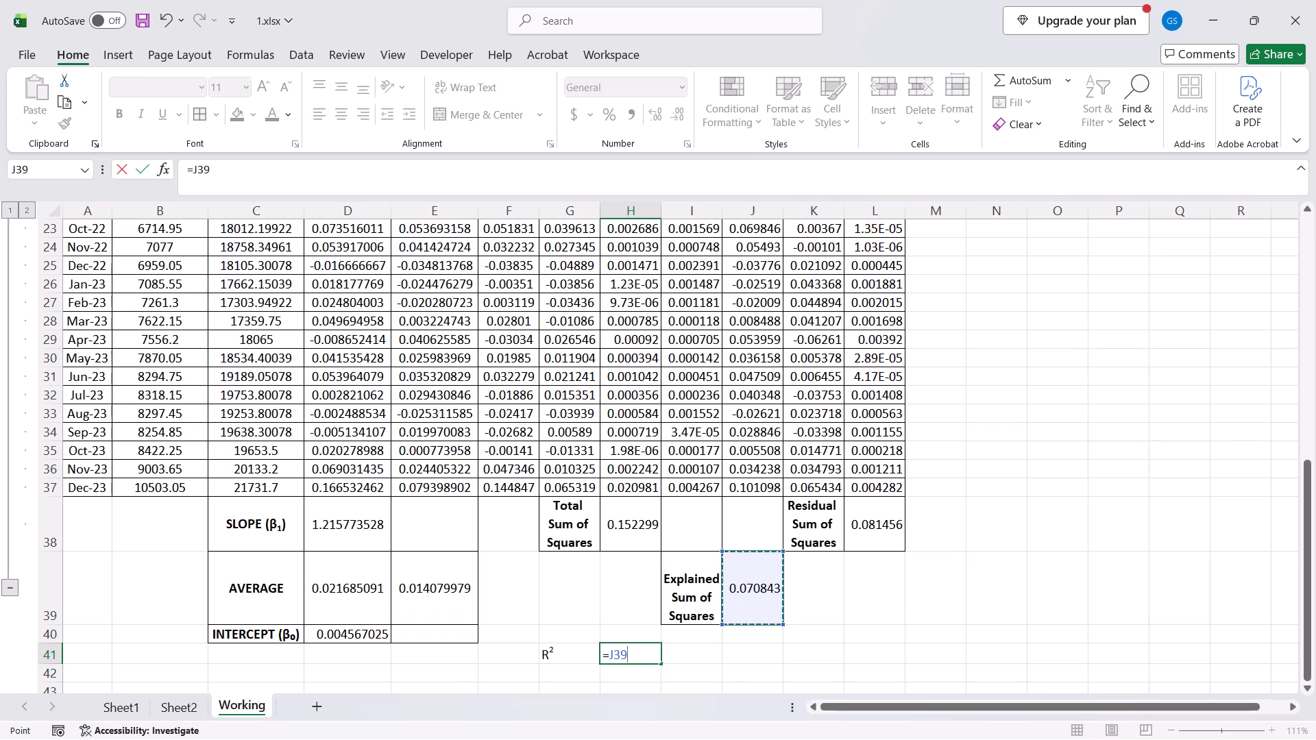
{"action": "key", "text": "slash"}
{"action": "key", "text": "Up"}
{"action": "key", "text": "Left"}
{"action": "key", "text": "Up"}
{"action": "key", "text": "Right"}
{"action": "key", "text": "Up"}
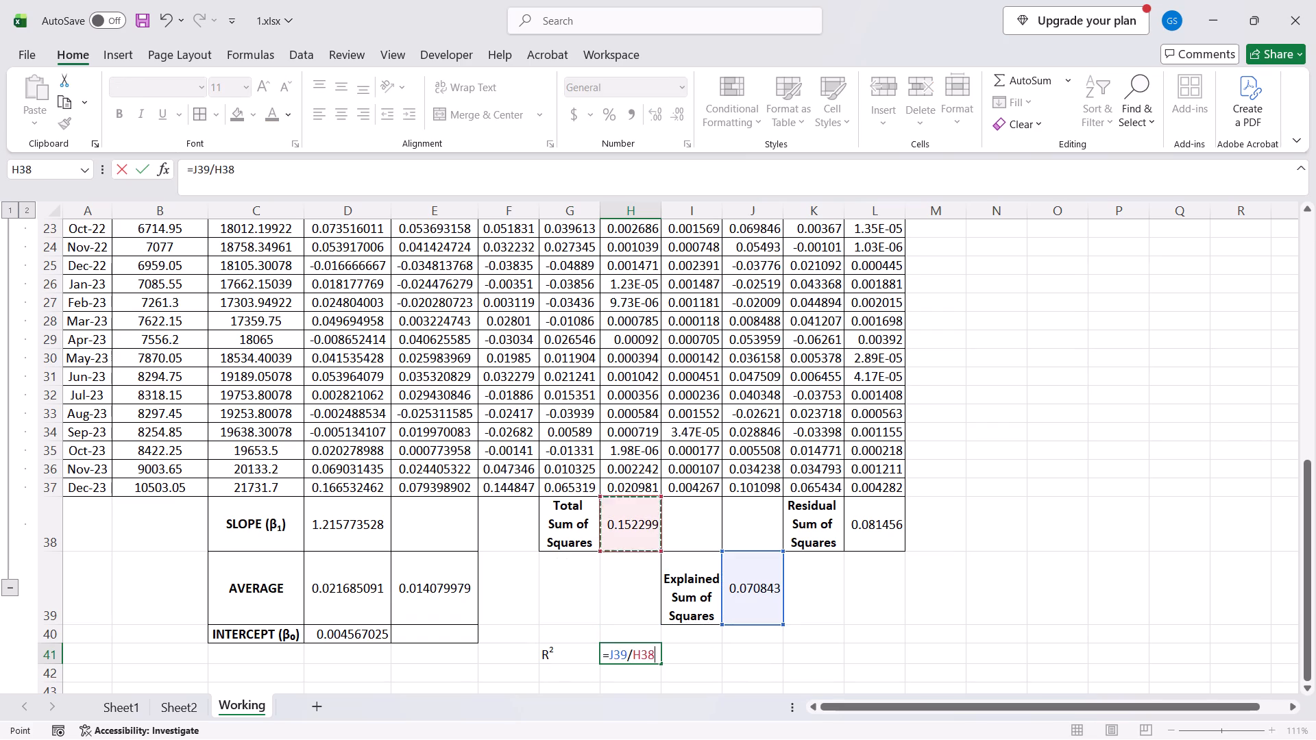
{"action": "key", "text": "Up"}
{"action": "key", "text": "Down"}
{"action": "key", "text": "Return"}
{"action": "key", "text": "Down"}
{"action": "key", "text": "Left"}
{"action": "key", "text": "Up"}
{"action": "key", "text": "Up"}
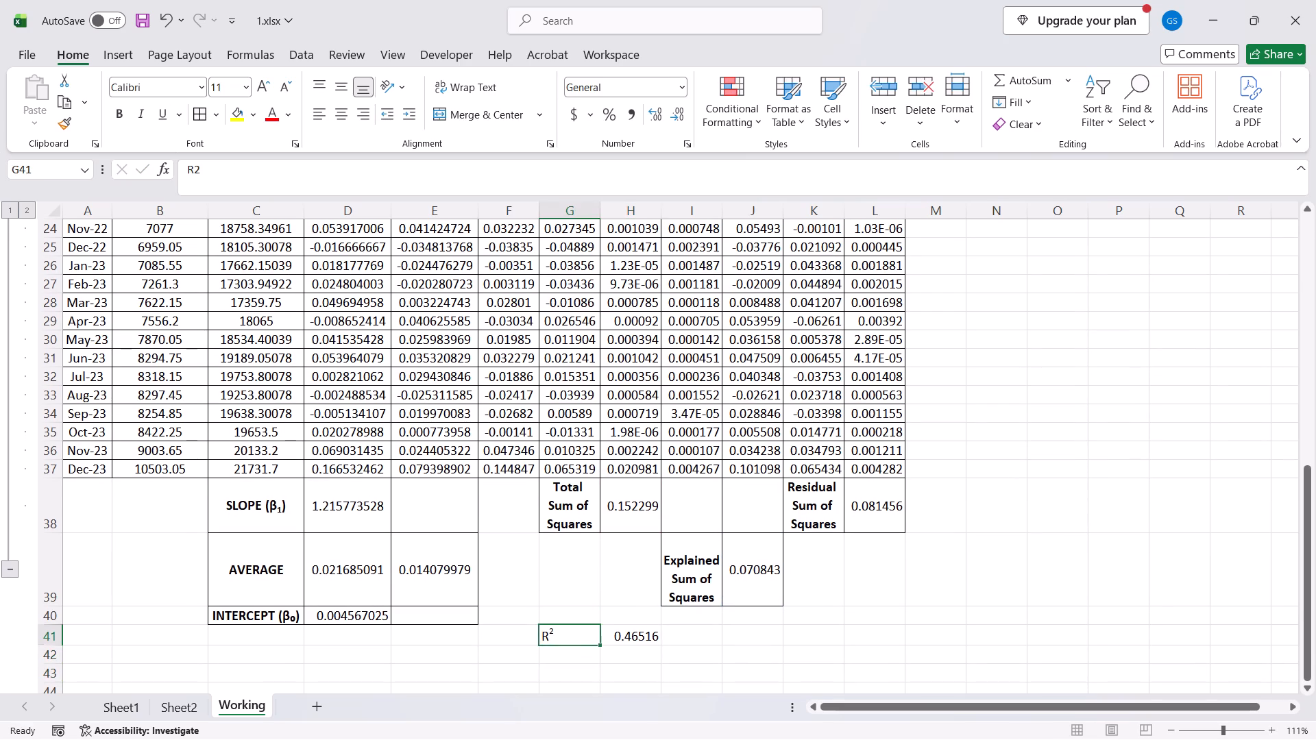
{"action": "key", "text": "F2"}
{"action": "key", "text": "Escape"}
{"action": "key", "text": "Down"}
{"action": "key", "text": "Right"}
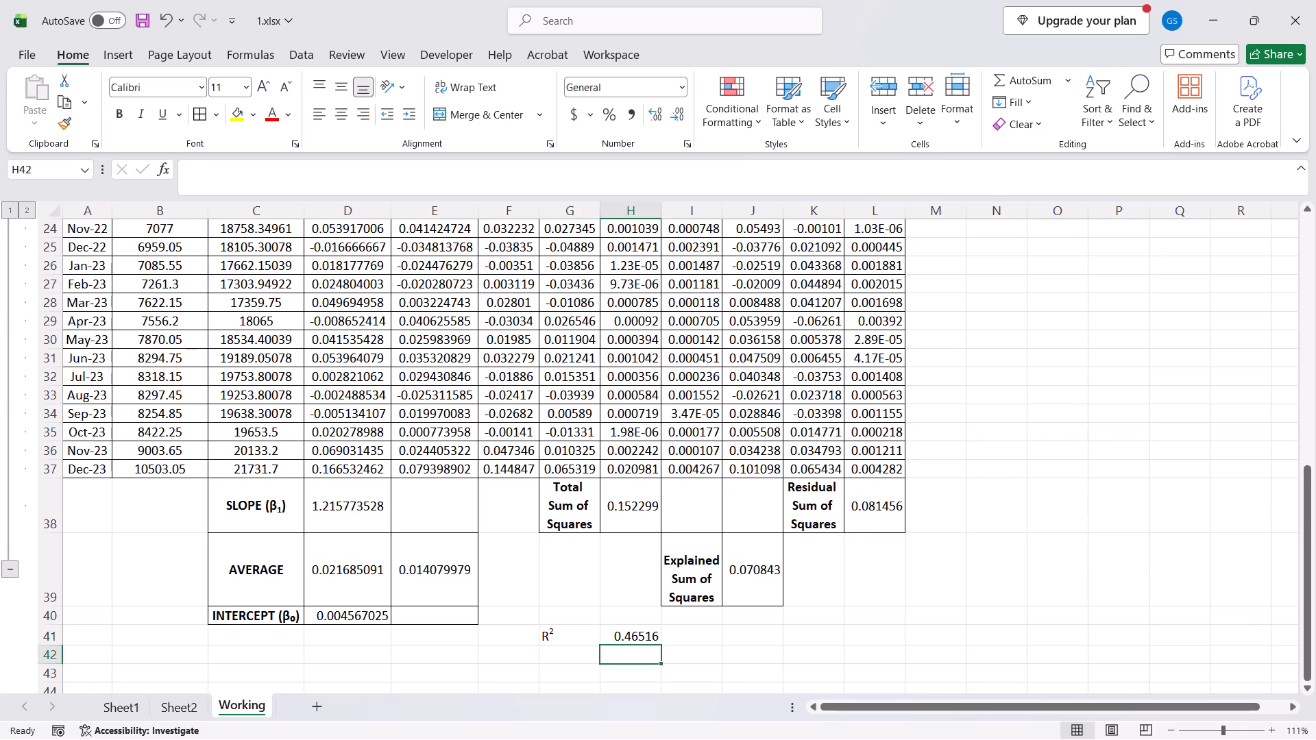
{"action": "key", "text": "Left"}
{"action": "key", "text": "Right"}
Make the R² label in G41 bold and centre it horizontally.
{"action": "key", "text": "Up"}
{"action": "key", "text": "shift+Left"}
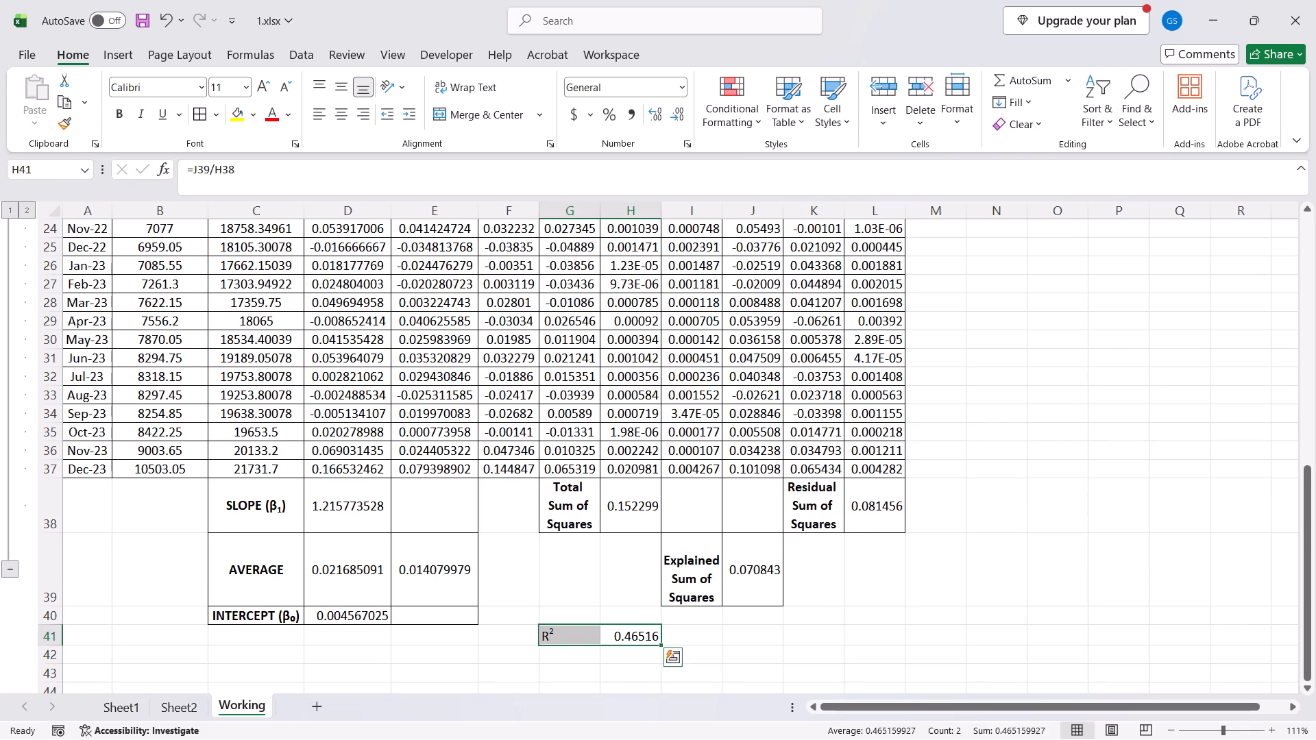
{"action": "key", "text": "Left"}
{"action": "key", "text": "Right"}
{"action": "key", "text": "Left"}
{"action": "key", "text": "ctrl+b"}
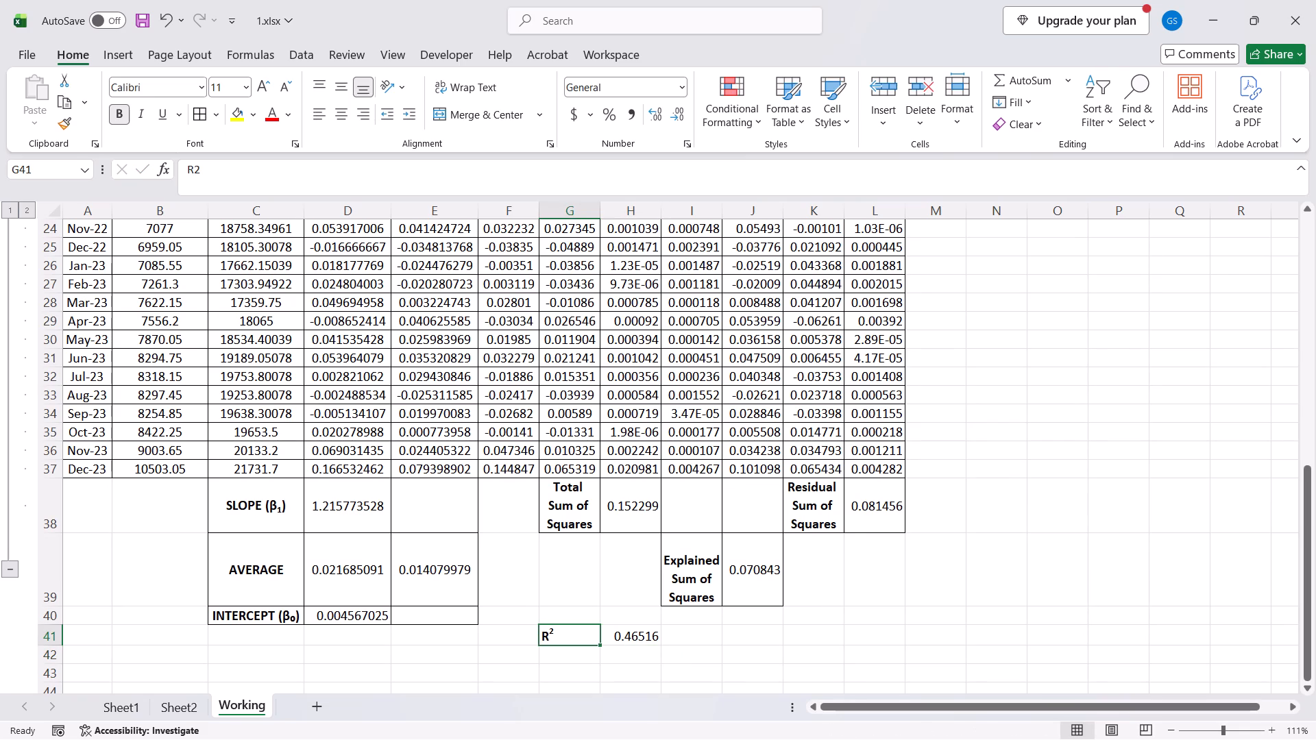
{"action": "type", "text": "hac"}
Centre the R² value in H41 horizontally.
{"action": "key", "text": "Right"}
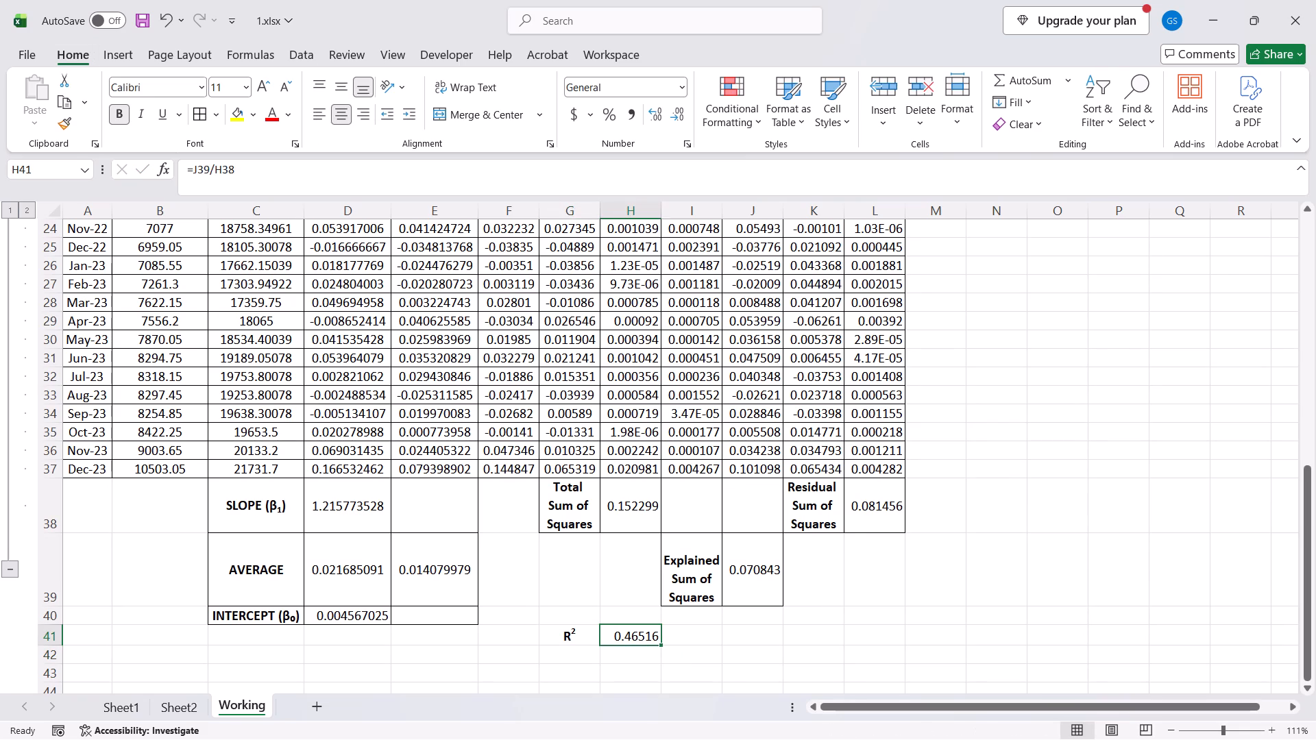
{"action": "key", "text": "ctrl+h"}
{"action": "type", "text": "ac"}
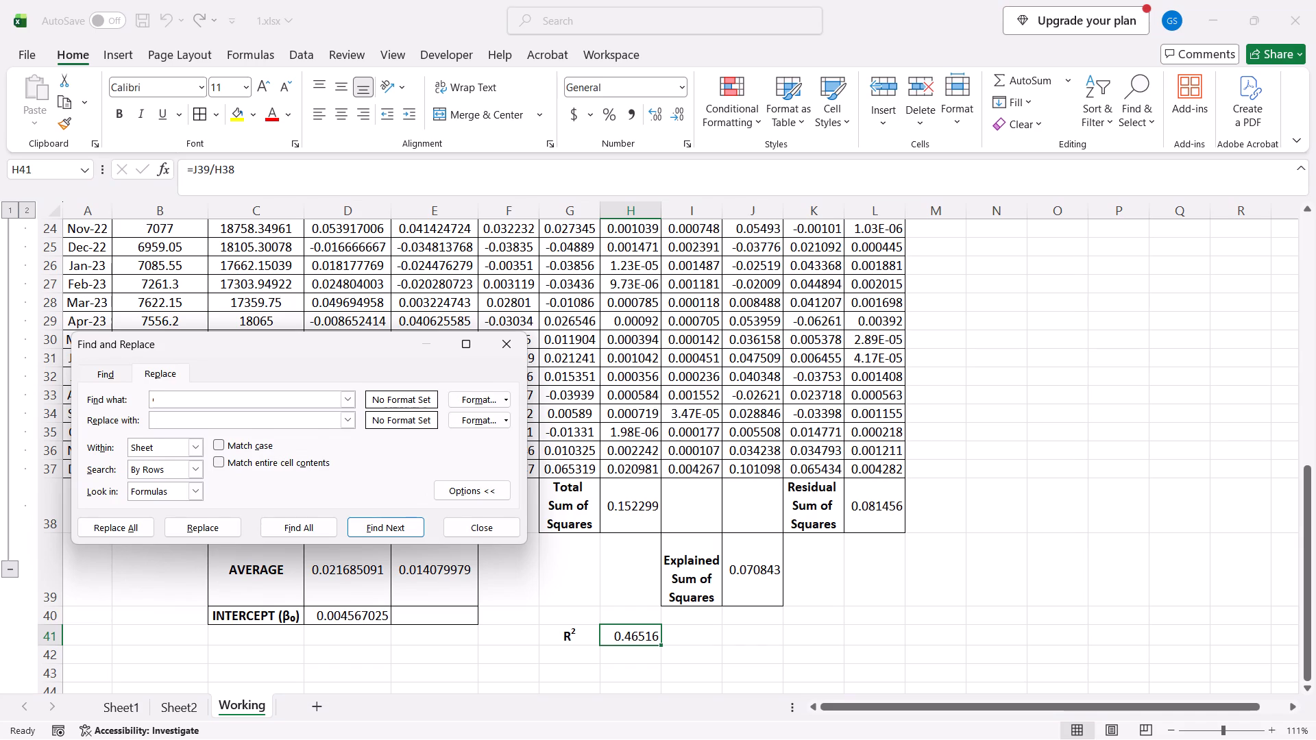
{"action": "key", "text": "Escape"}
{"action": "key", "text": "Escape"}
{"action": "type", "text": "hc"}
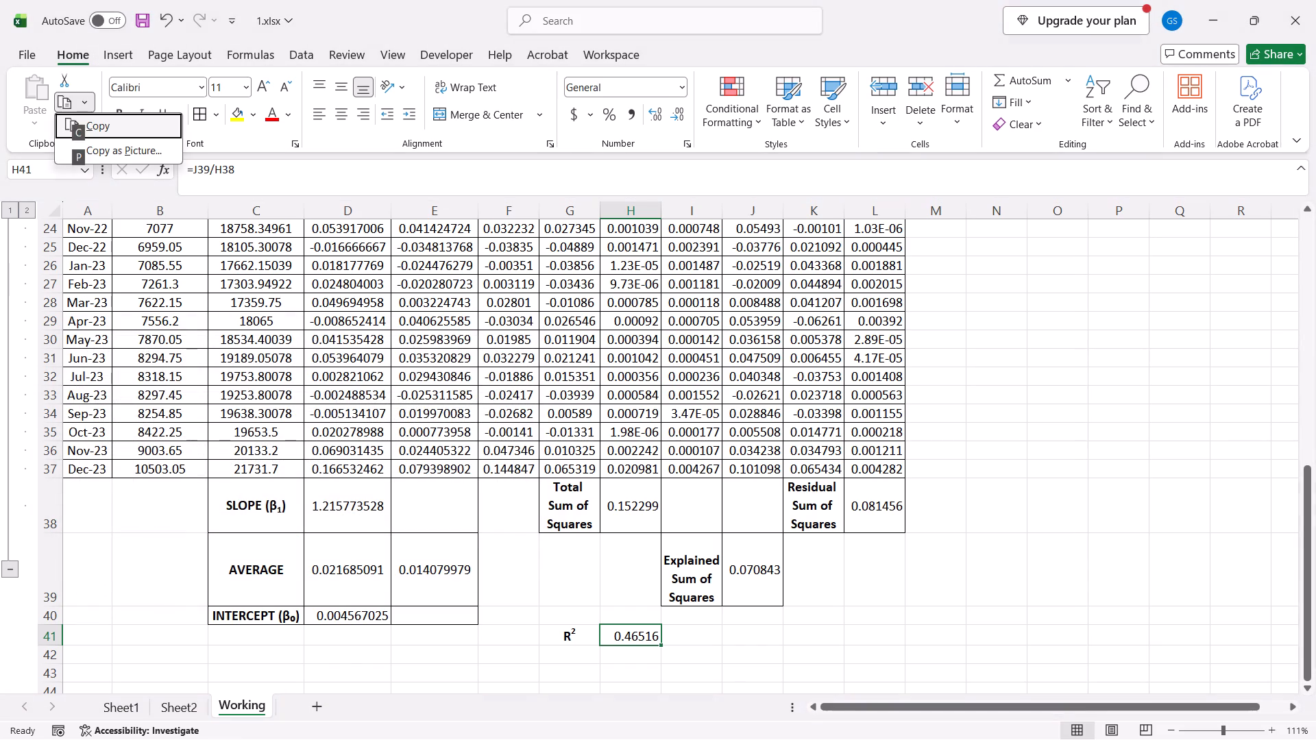
{"action": "key", "text": "Escape"}
{"action": "key", "text": "Escape"}
{"action": "key", "text": "Escape"}
{"action": "type", "text": "hac"}
{"action": "key", "text": "Return"}
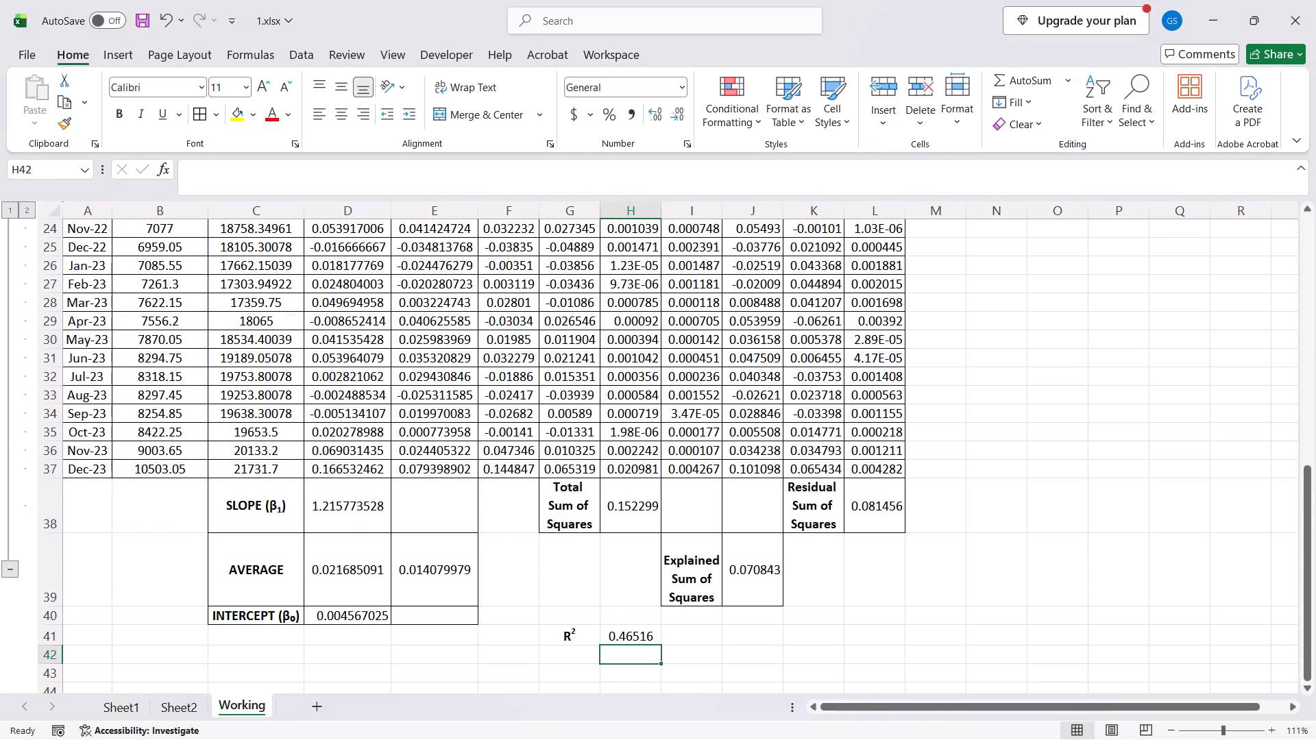
Apply all borders to the R² label and its value in G41:H41.
{"action": "key", "text": "Up"}
{"action": "key", "text": "Left"}
{"action": "key", "text": "shift+Right"}
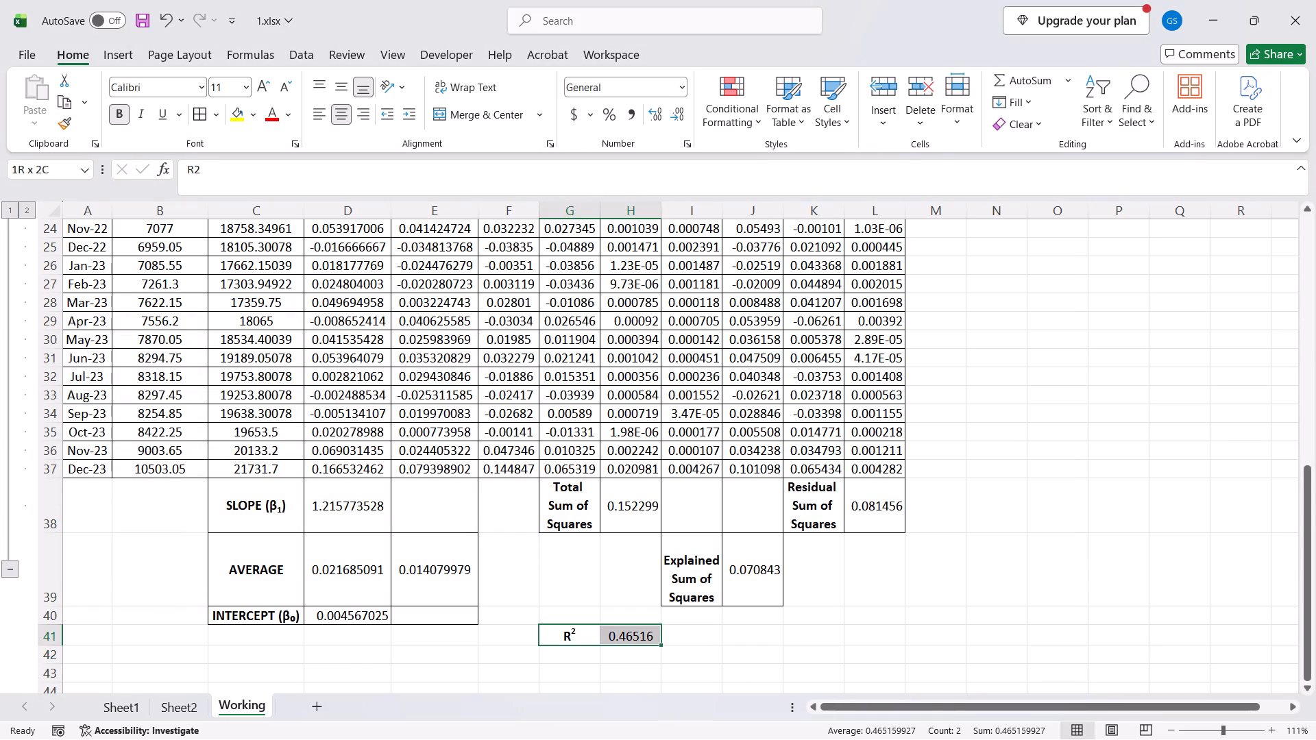
{"action": "type", "text": "hac"}
{"action": "key", "text": "Escape"}
{"action": "key", "text": "Escape"}
{"action": "type", "text": "hba"}
{"action": "key", "text": "Down"}
{"action": "key", "text": "Right"}
{"action": "key", "text": "Up"}
{"action": "key", "text": "Down"}
{"action": "key", "text": "Right"}
{"action": "key", "text": "Up"}
{"action": "key", "text": "Left"}
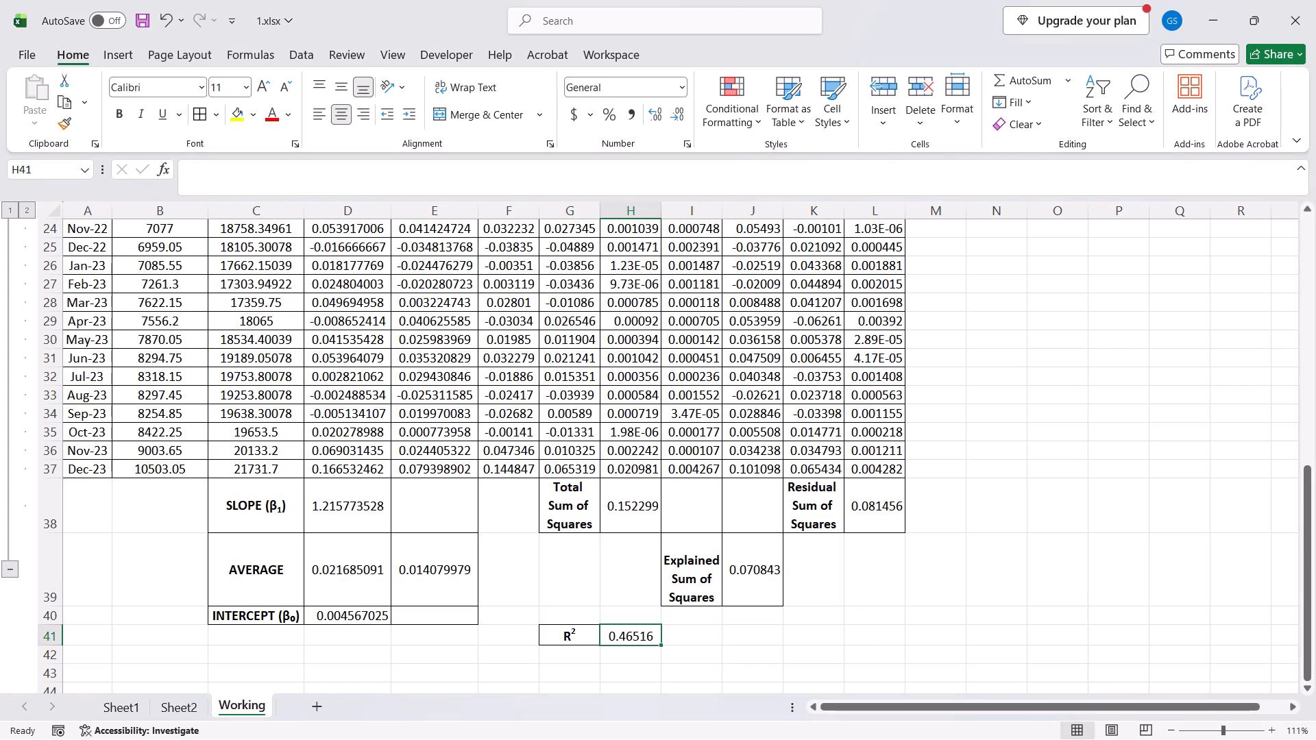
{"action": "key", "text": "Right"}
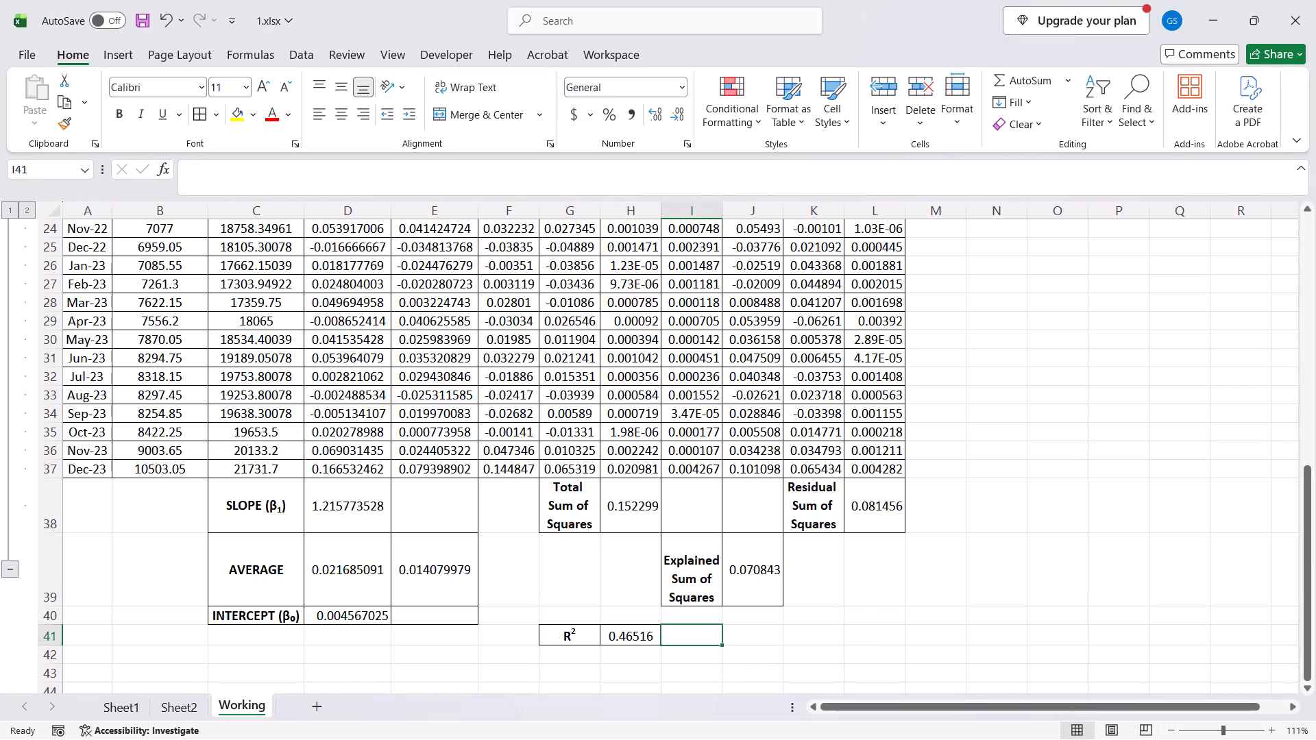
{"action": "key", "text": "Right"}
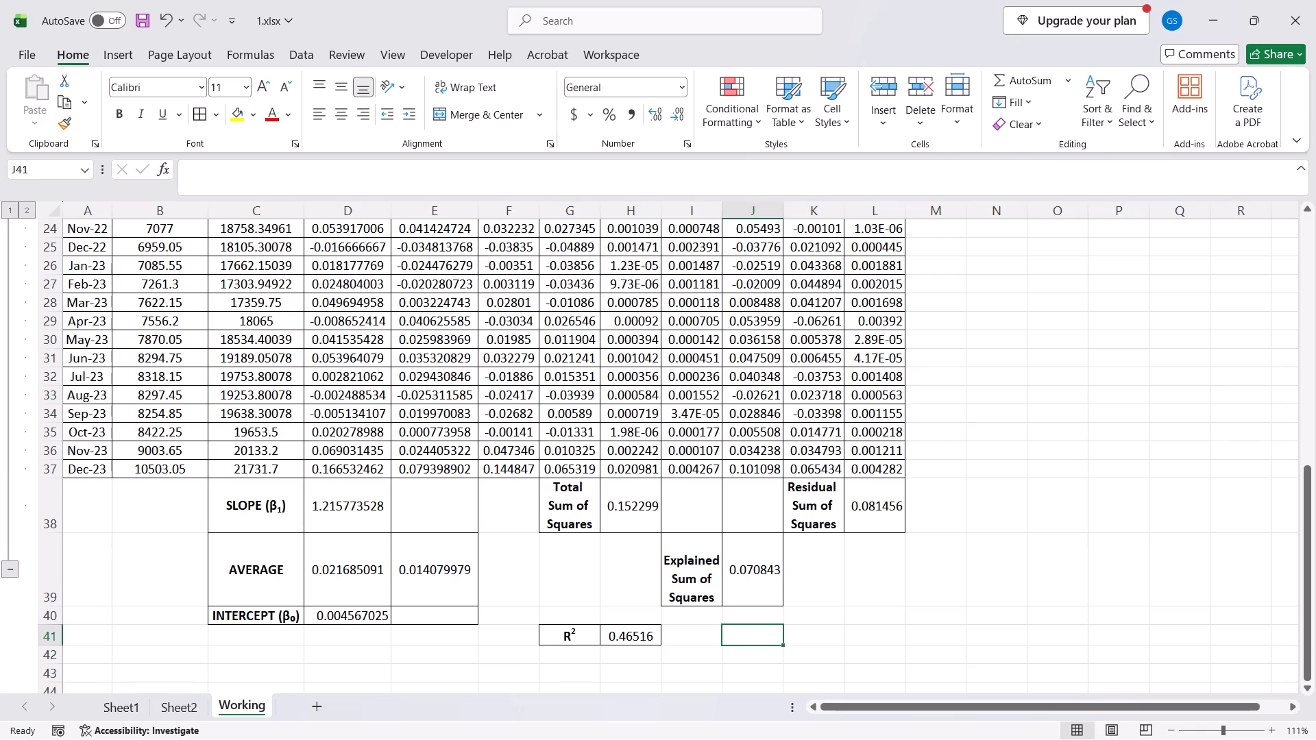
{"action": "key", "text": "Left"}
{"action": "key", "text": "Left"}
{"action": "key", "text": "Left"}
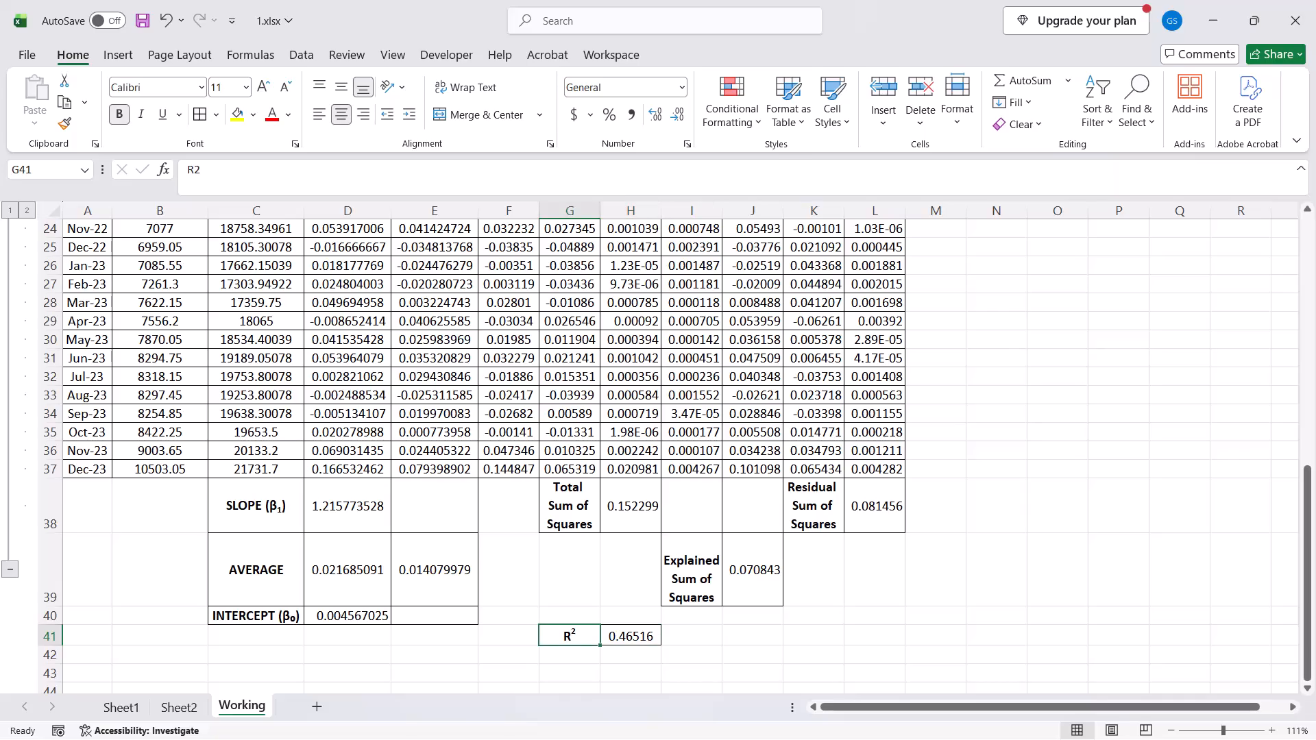
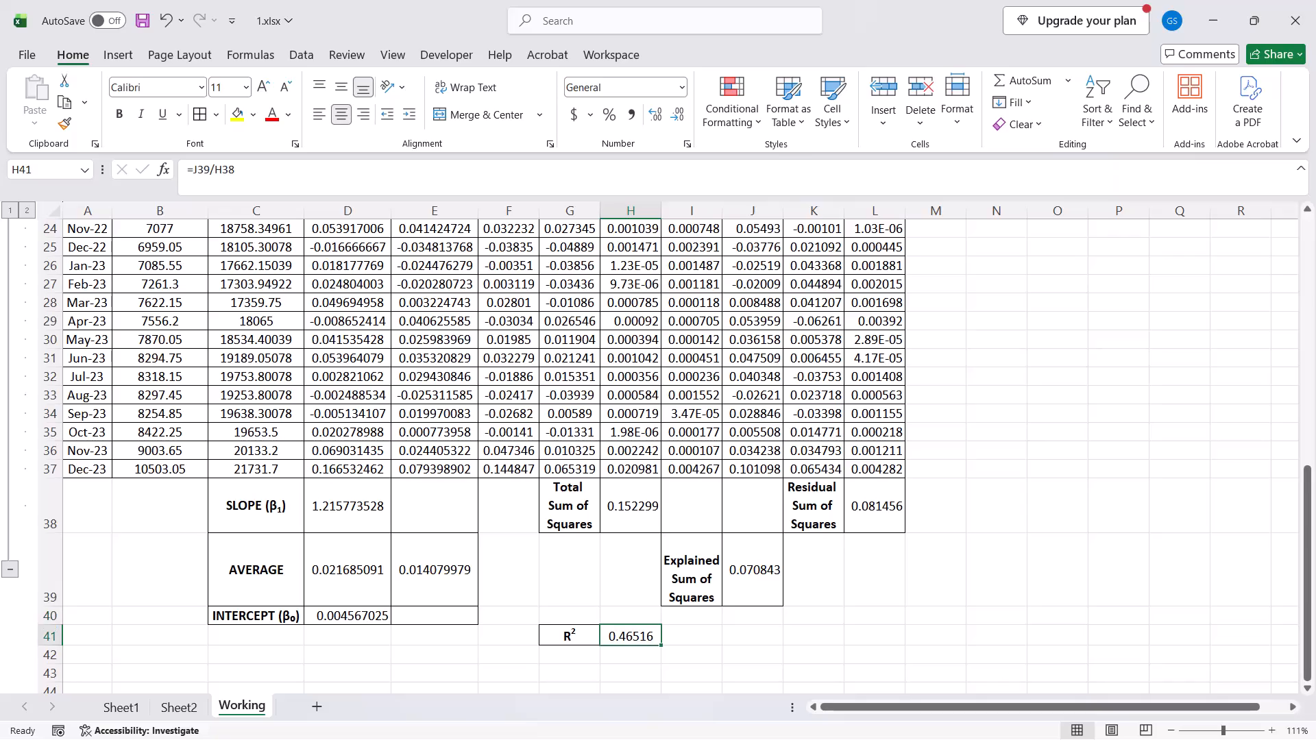
Review the explained sum of squares formula in J39 and the nearby squared-deviation cells it relates to.
{"action": "key", "text": "Up"}
{"action": "key", "text": "Right"}
{"action": "key", "text": "Up"}
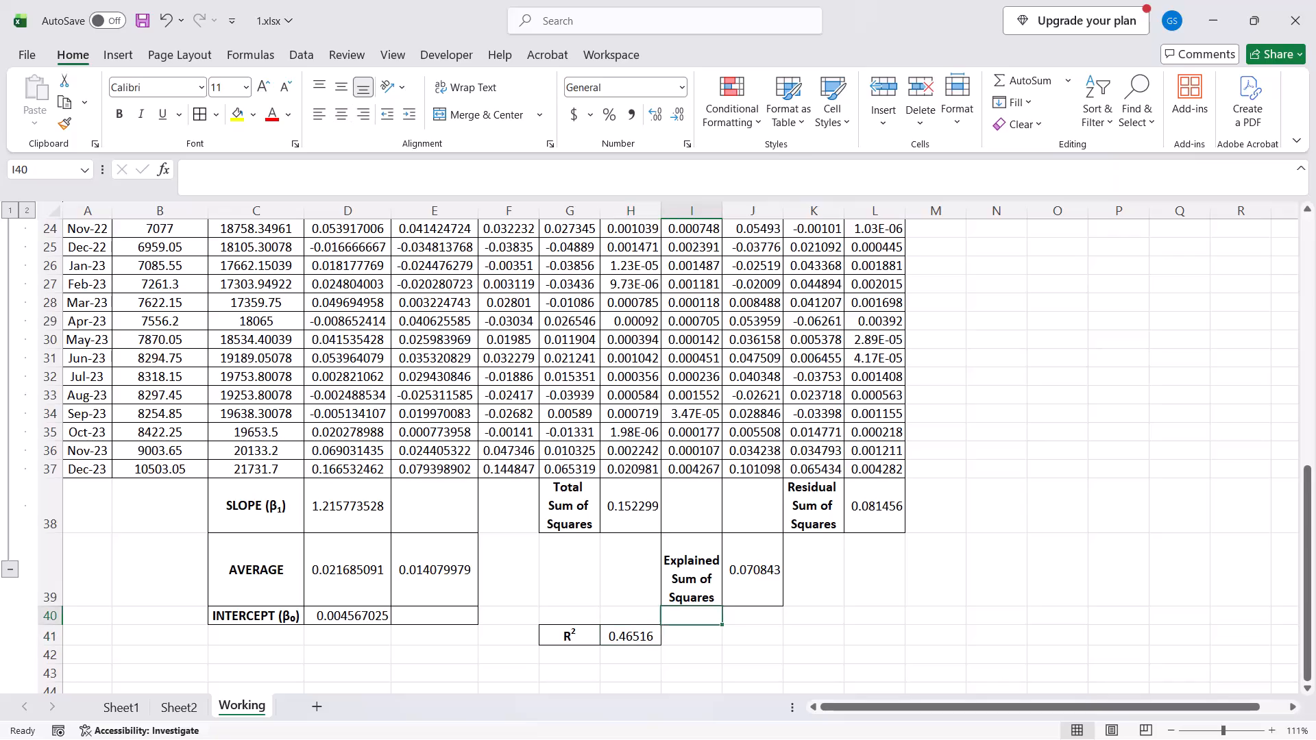
{"action": "key", "text": "Right"}
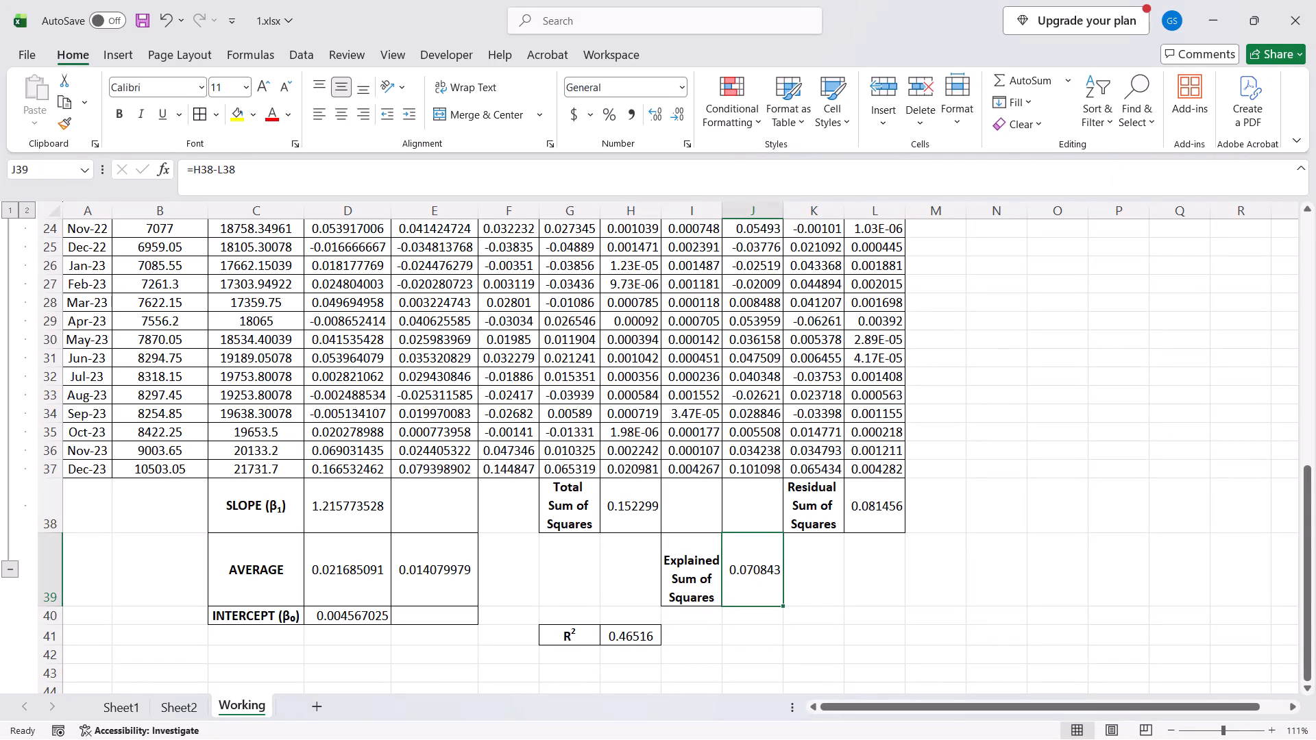
{"action": "key", "text": "Up"}
{"action": "key", "text": "Left"}
{"action": "key", "text": "Up"}
{"action": "key", "text": "Left"}
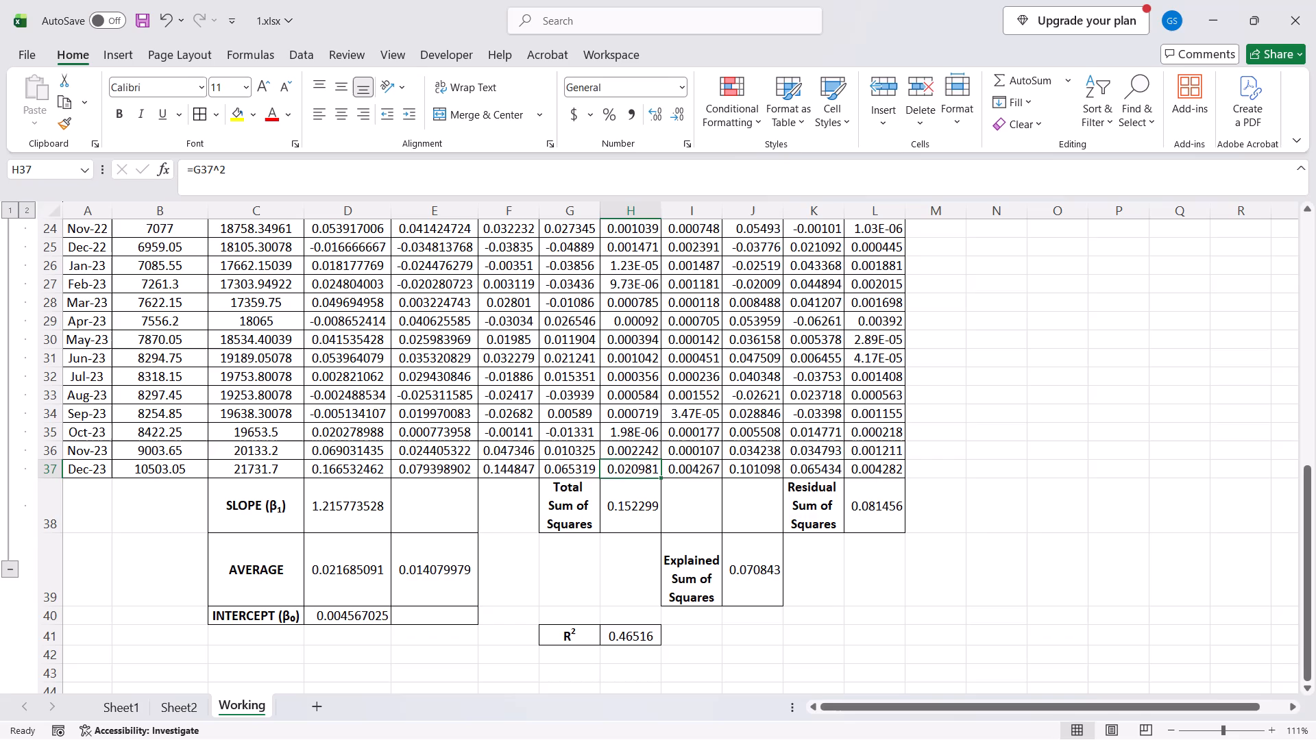
{"action": "key", "text": "Down"}
{"action": "key", "text": "Right"}
{"action": "key", "text": "Down"}
{"action": "key", "text": "Right"}
{"action": "key", "text": "Down"}
{"action": "key", "text": "Up"}
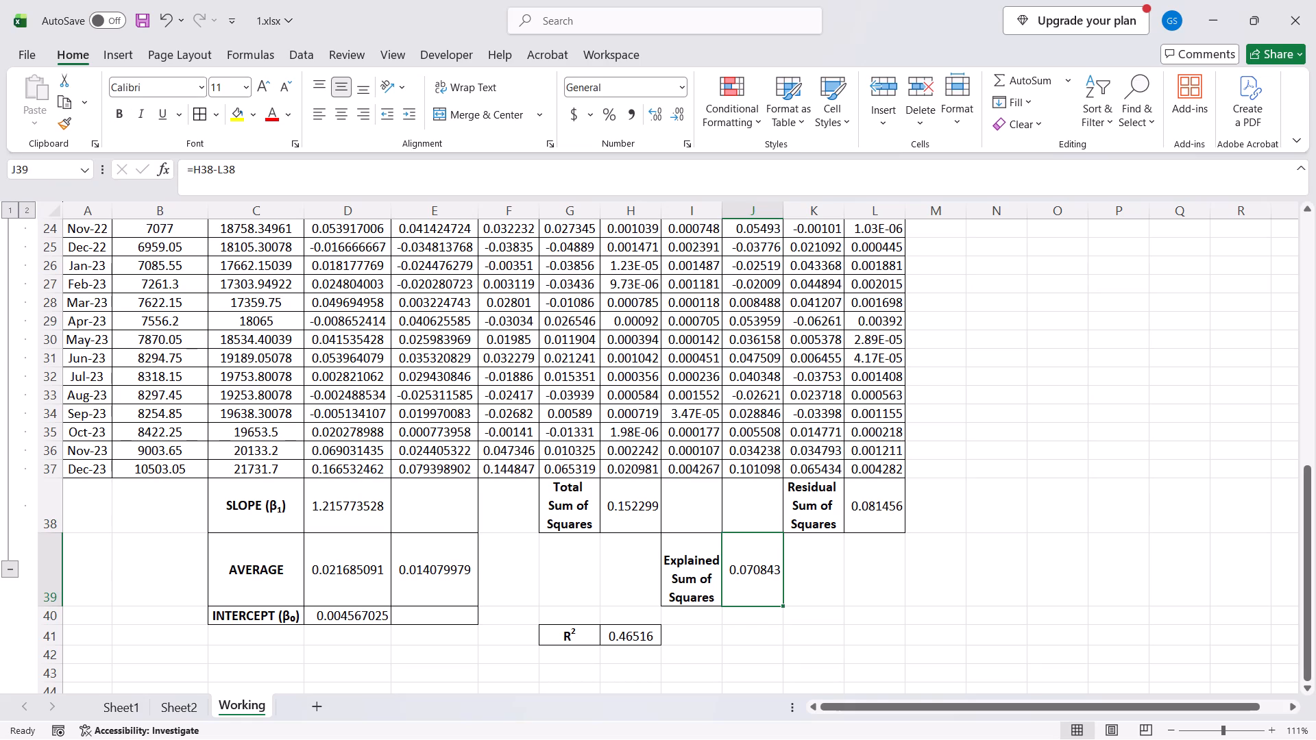
Middle-align the Explained Sum of Squares label vertically in cell I39.
{"action": "key", "text": "Left"}
{"action": "key", "text": "Up"}
{"action": "key", "text": "Down"}
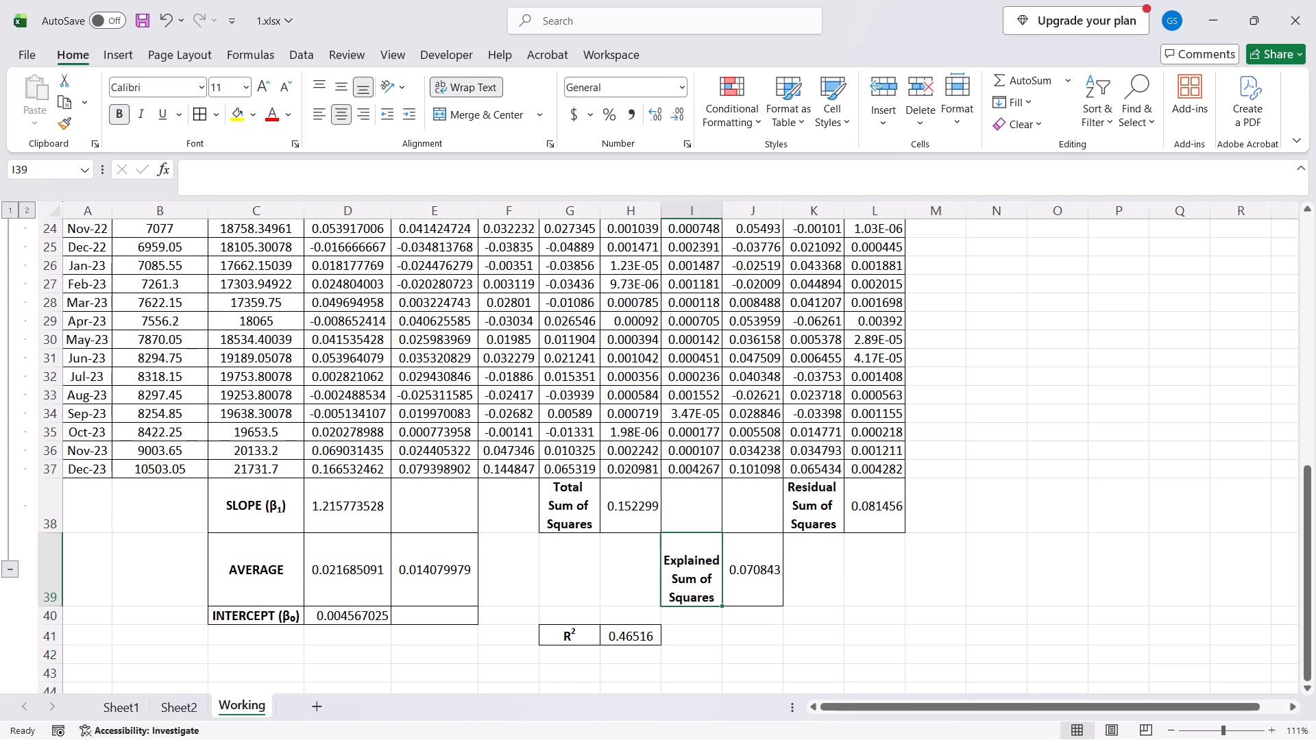
{"action": "type", "text": "ham"}
{"action": "key", "text": "Escape"}
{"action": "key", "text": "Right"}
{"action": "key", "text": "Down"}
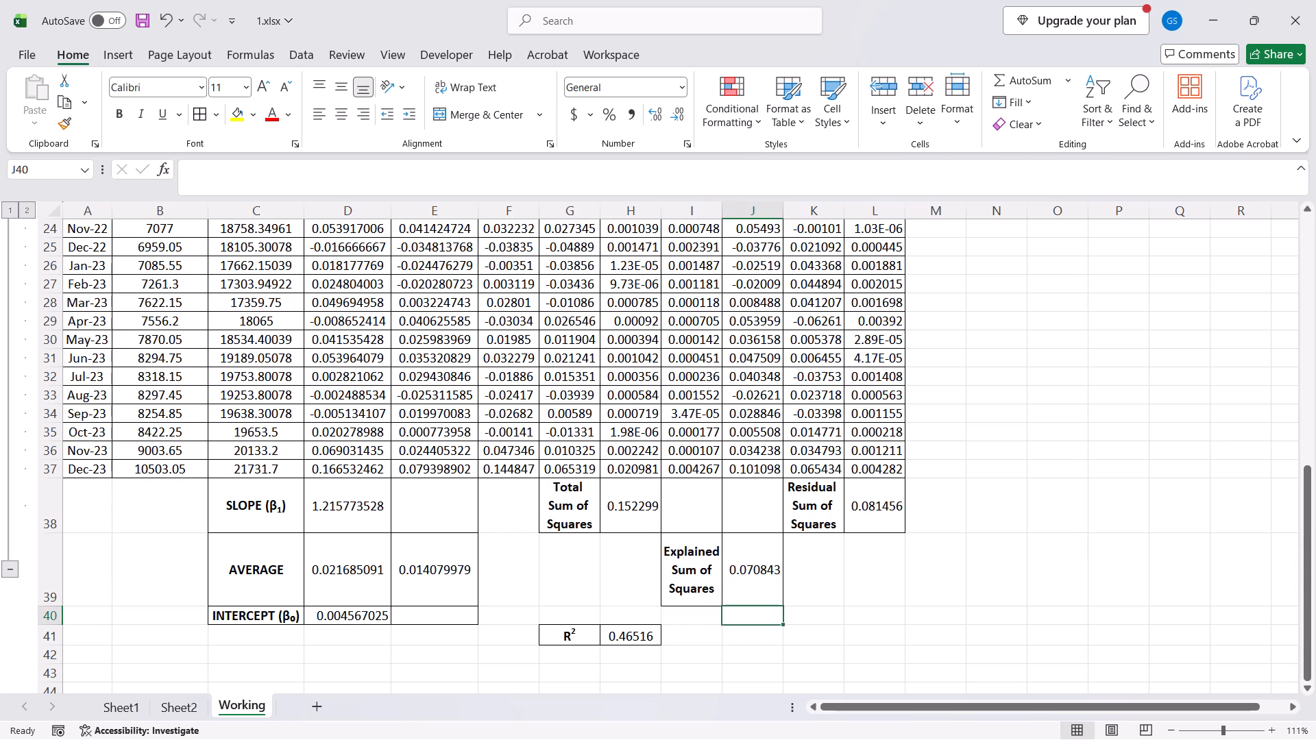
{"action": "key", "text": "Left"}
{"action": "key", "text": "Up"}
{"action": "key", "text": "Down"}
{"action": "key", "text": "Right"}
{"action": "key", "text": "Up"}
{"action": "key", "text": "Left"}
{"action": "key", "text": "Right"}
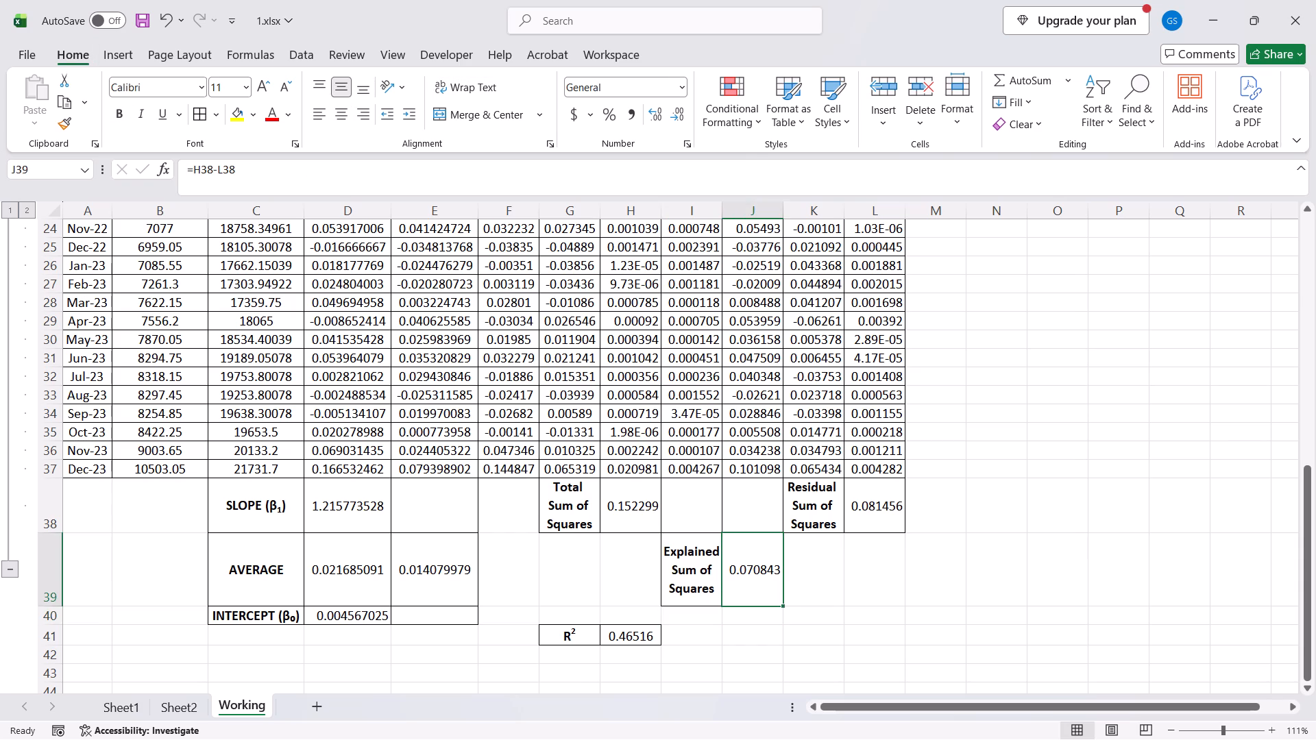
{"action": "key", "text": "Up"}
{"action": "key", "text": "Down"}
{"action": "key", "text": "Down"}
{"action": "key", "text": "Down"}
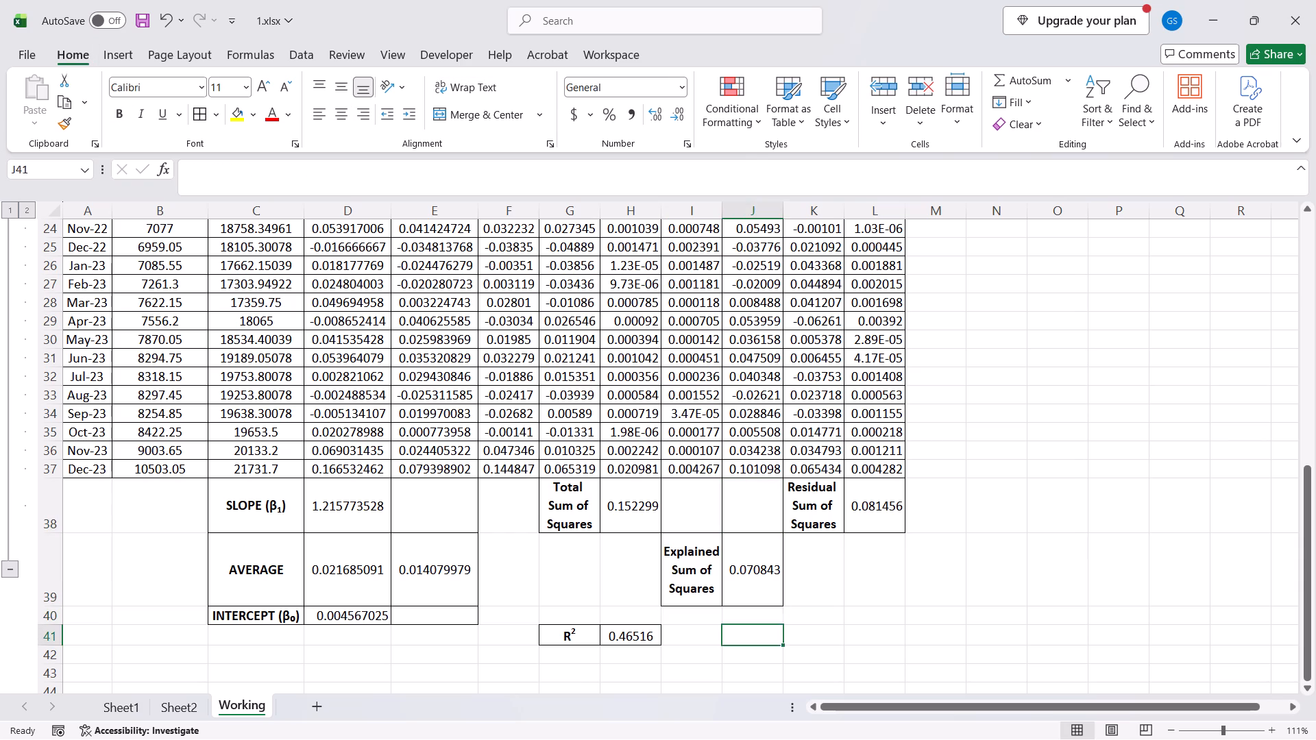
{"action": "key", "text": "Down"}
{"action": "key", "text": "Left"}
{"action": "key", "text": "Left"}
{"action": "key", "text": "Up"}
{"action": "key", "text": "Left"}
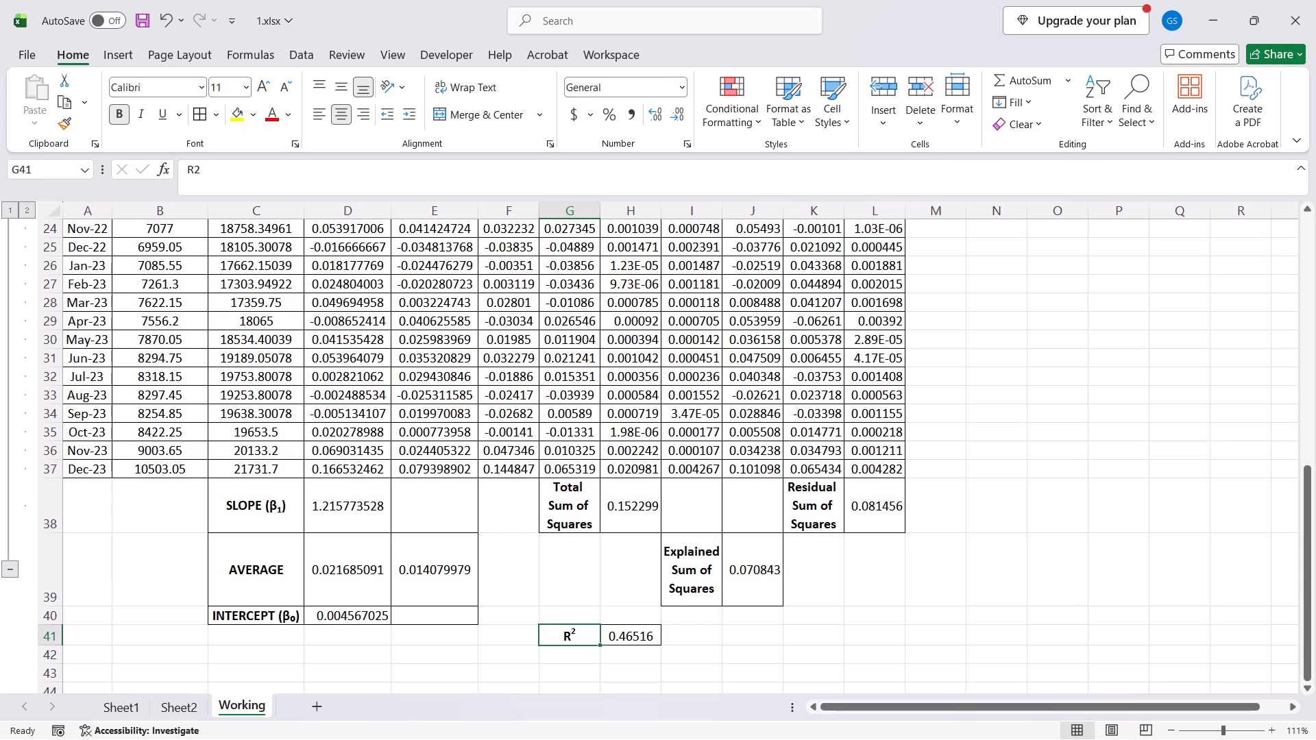
Save the workbook.
{"action": "key", "text": "ctrl+s"}
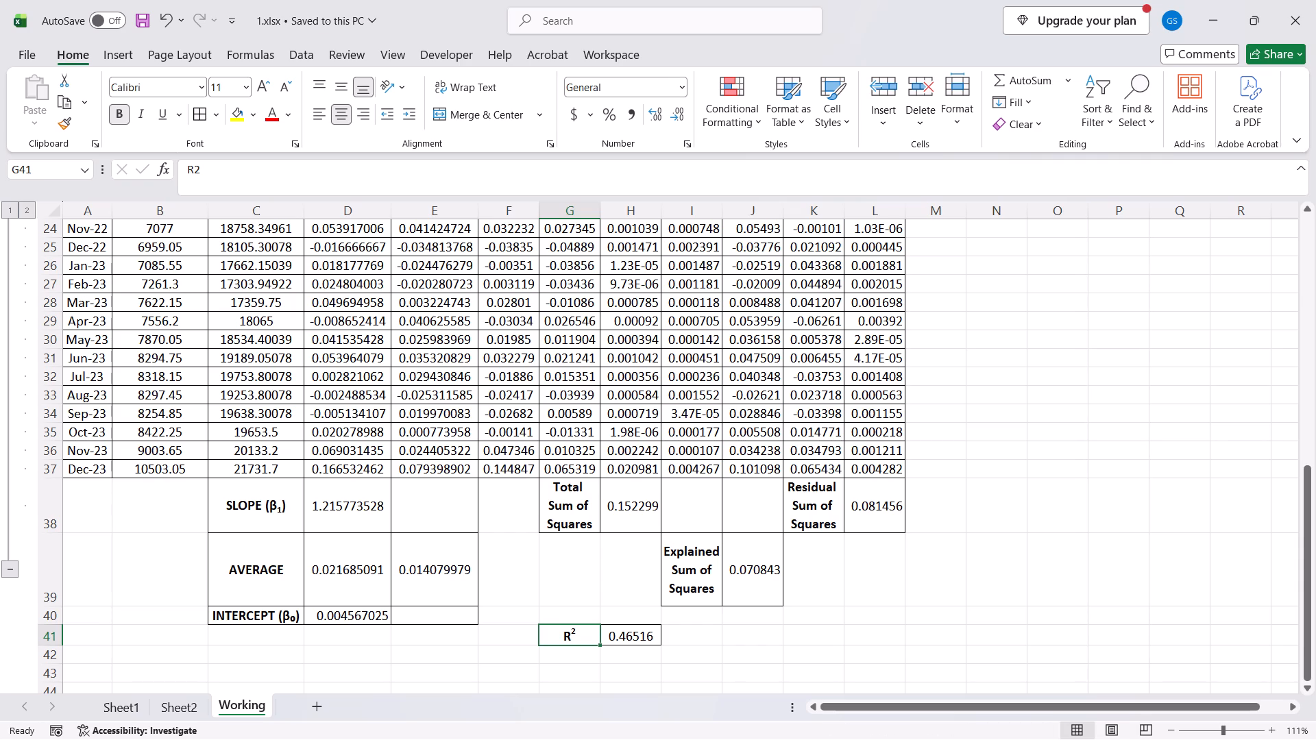
Review the formulas behind R² in H41 and the explained sum of squares in J39.
{"action": "left_click", "coordinate": [613, 621]}
{"action": "left_click", "coordinate": [671, 652]}
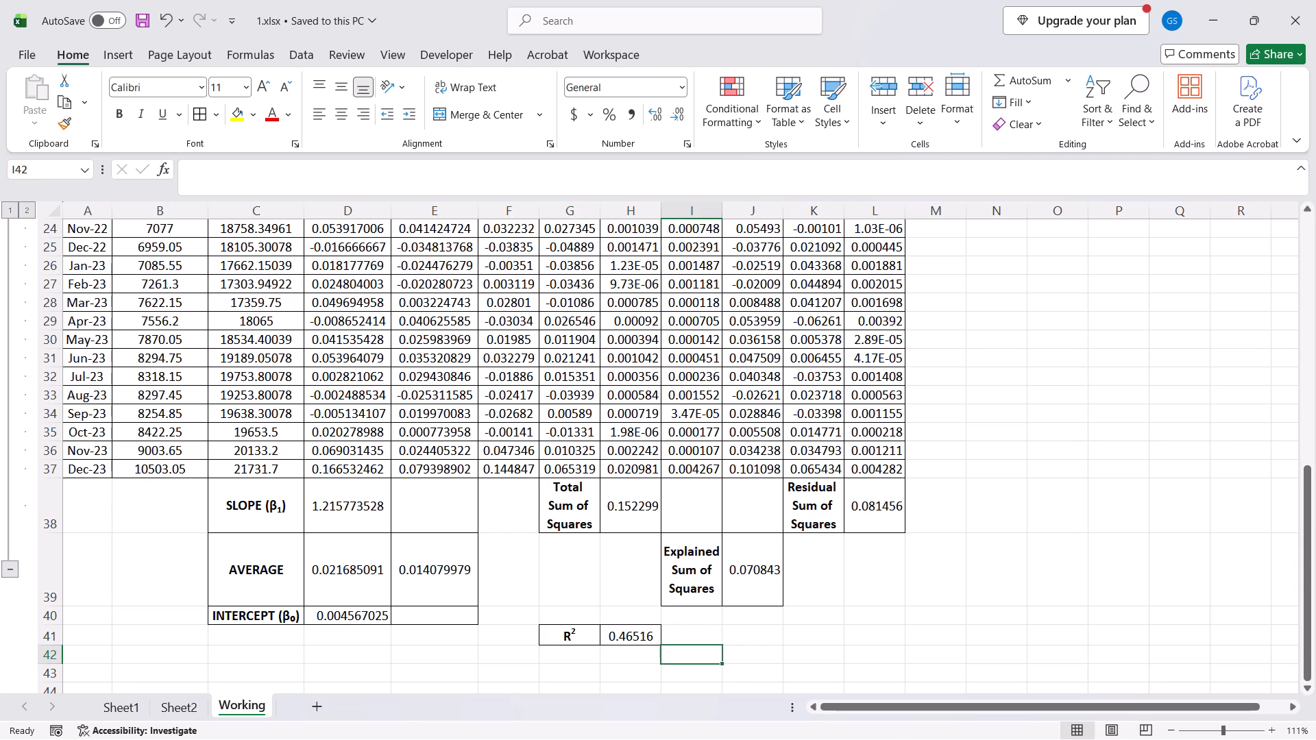
{"action": "key", "text": "Left"}
{"action": "key", "text": "Up"}
{"action": "key", "text": "Right"}
{"action": "key", "text": "Up"}
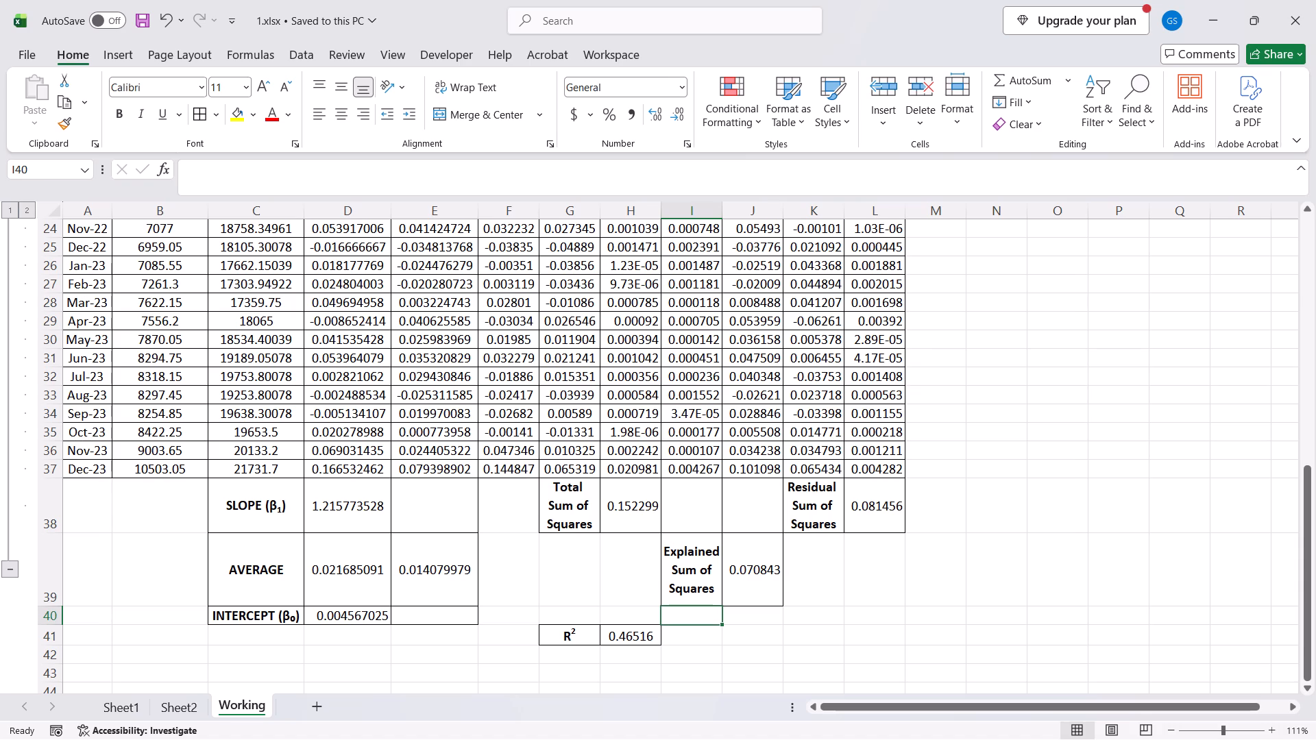
{"action": "left_click", "coordinate": [624, 641]}
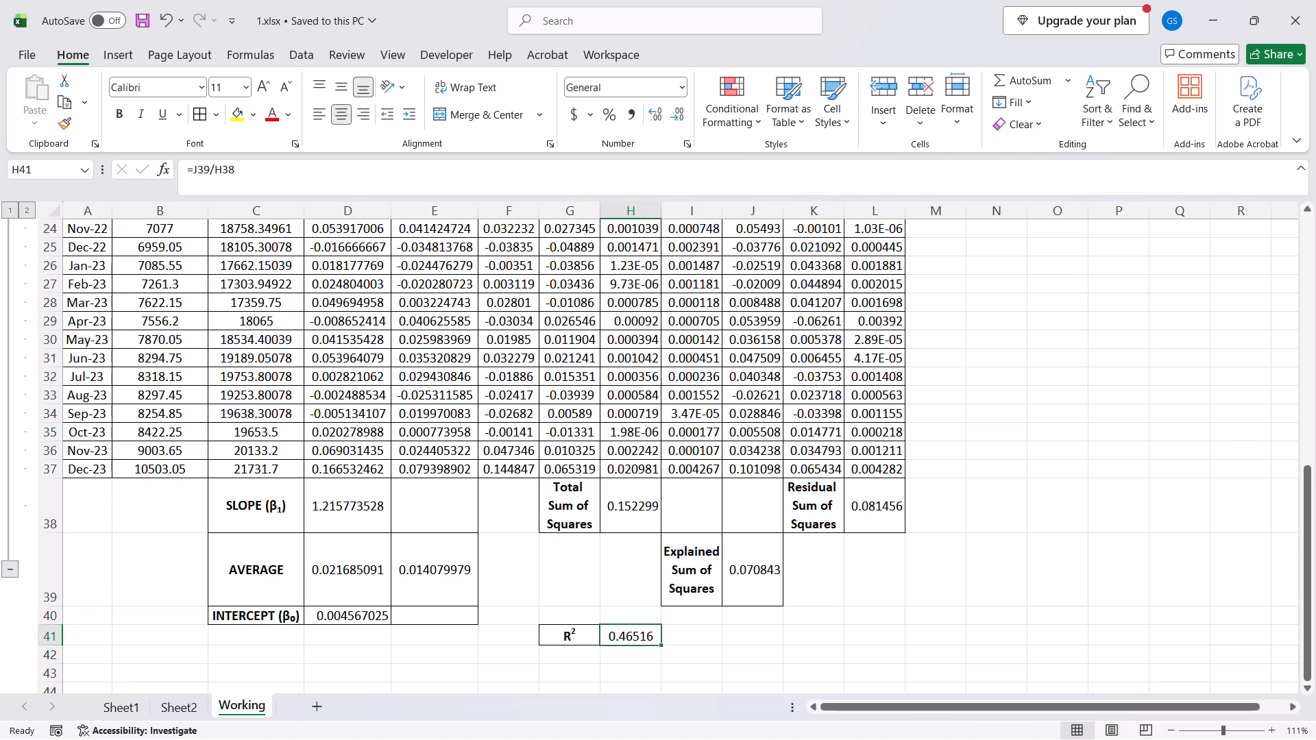
{"action": "key", "text": "Up"}
{"action": "key", "text": "Right"}
{"action": "key", "text": "Up"}
{"action": "key", "text": "Right"}
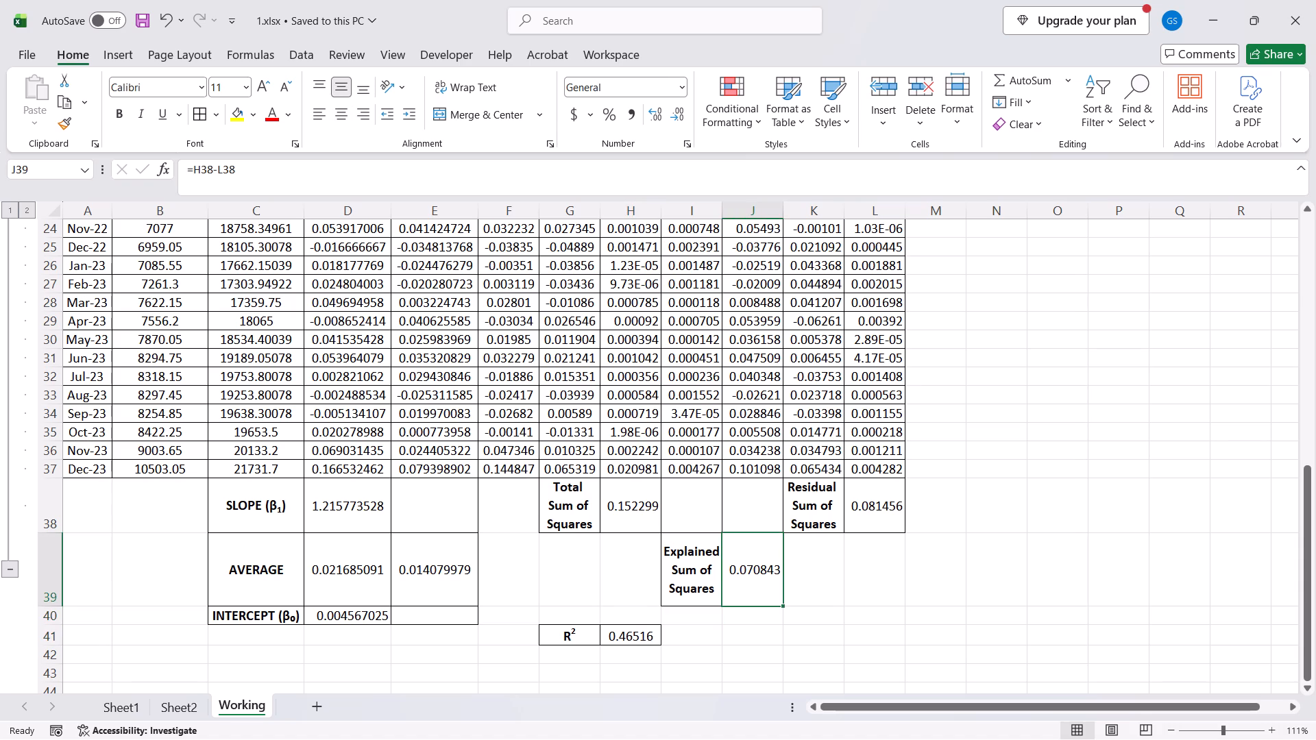
{"action": "key", "text": "Left"}
{"action": "key", "text": "Down"}
{"action": "key", "text": "Down"}
{"action": "key", "text": "Left"}
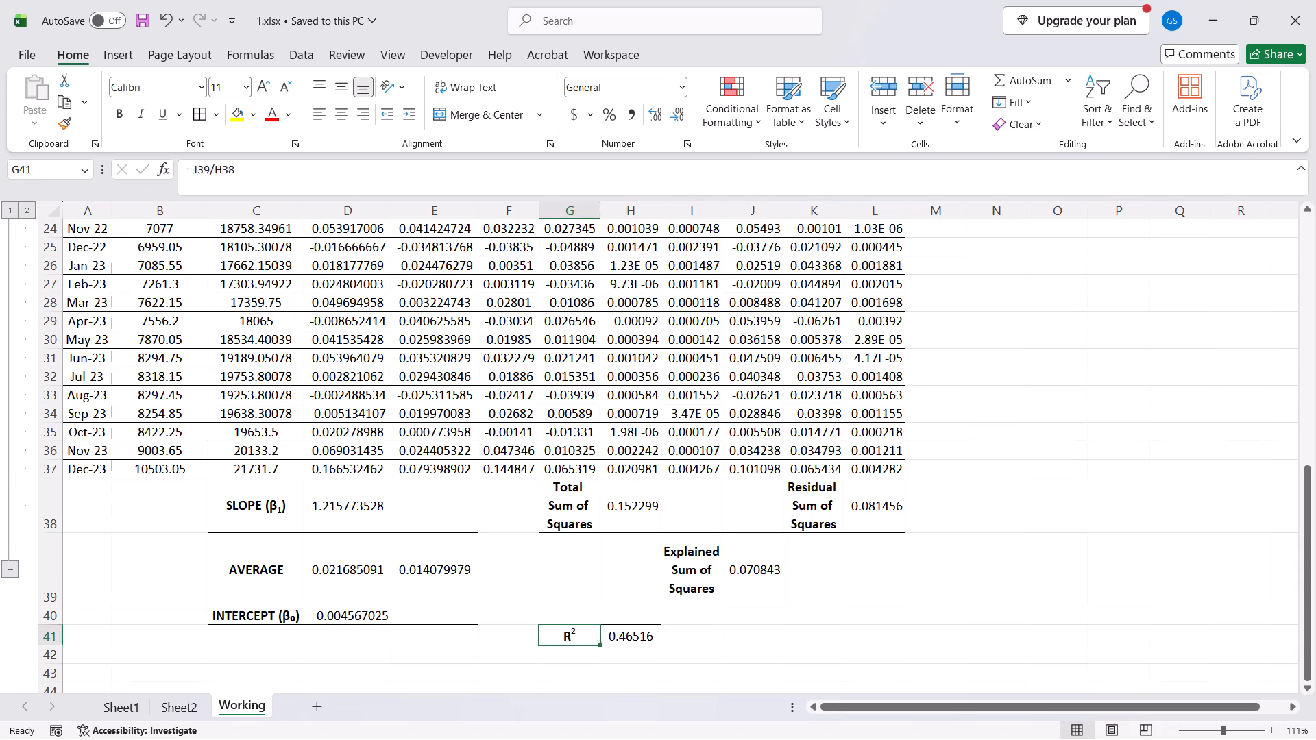
Extend the R² label in G41 with the text (ESS/TSS) after a space.
{"action": "key", "text": "Left"}
{"action": "key", "text": "Down"}
{"action": "key", "text": "Up"}
{"action": "key", "text": "F2"}
{"action": "key", "text": "space"}
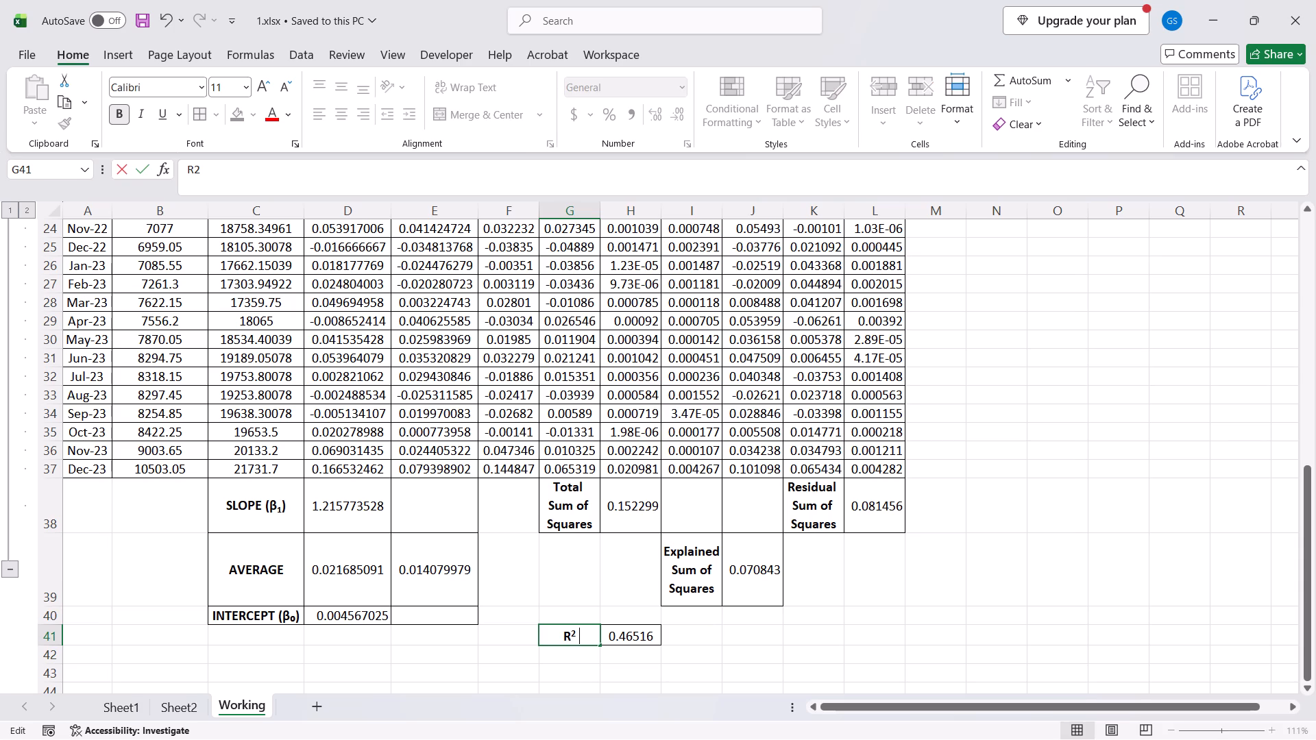
{"action": "key", "text": "shift+parenleft"}
{"action": "type", "text": "ESS/TSS)"}
{"action": "key", "text": "Return"}
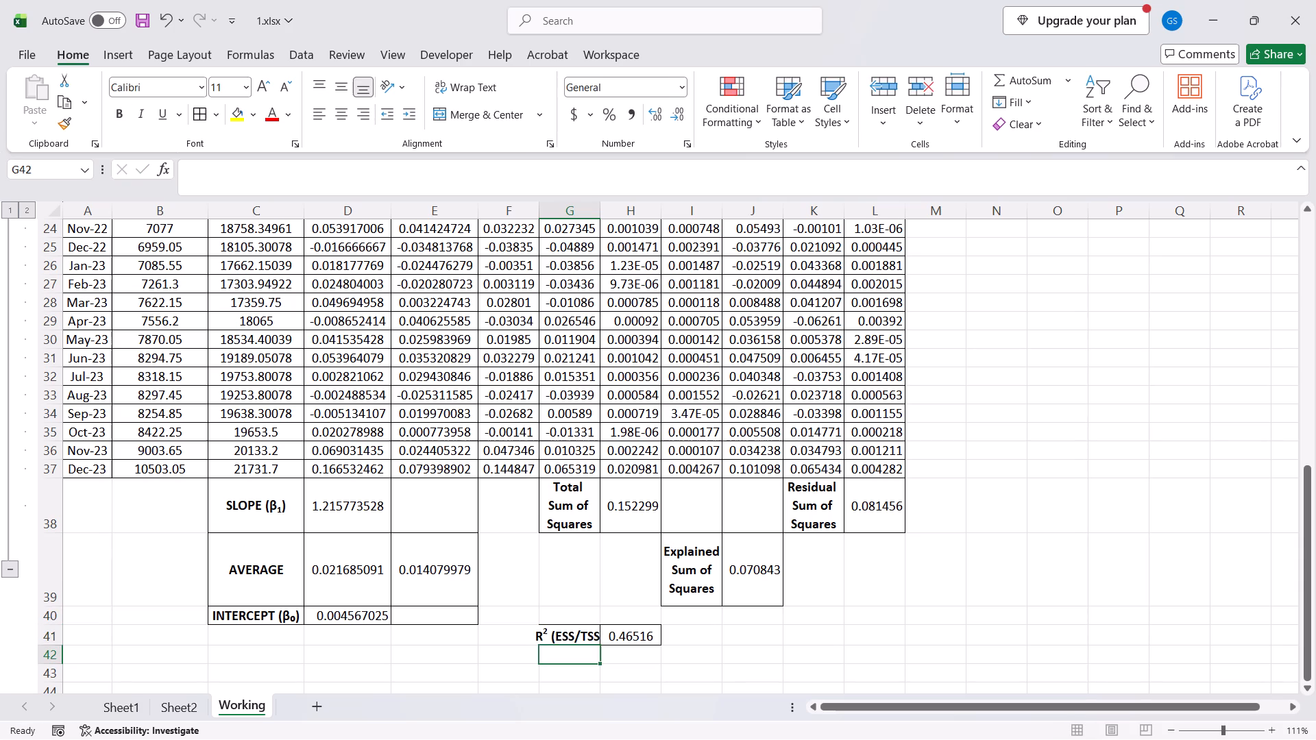
Autofit the width of column G to the extended R² label in G41.
{"action": "key", "text": "Up"}
{"action": "key", "text": "h"}
{"action": "key", "text": "Escape"}
{"action": "key", "text": "Escape"}
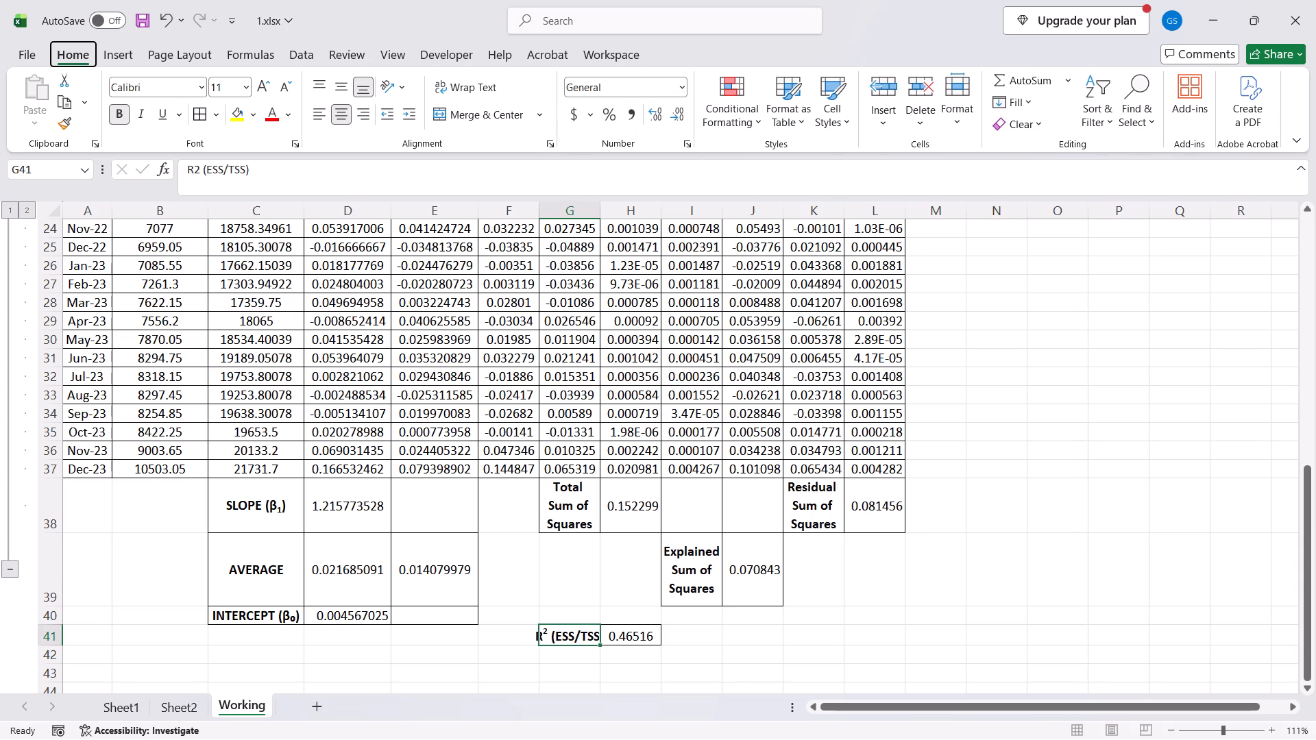
{"action": "type", "text": "hoi"}
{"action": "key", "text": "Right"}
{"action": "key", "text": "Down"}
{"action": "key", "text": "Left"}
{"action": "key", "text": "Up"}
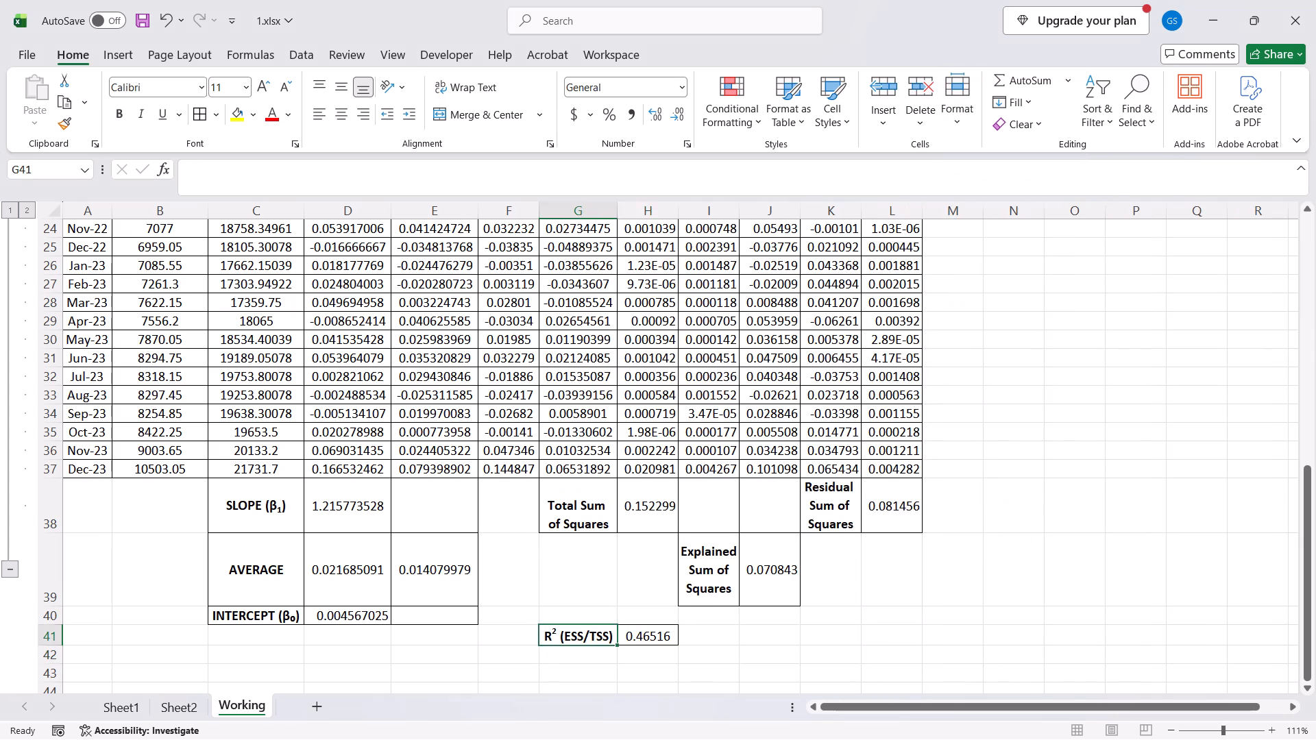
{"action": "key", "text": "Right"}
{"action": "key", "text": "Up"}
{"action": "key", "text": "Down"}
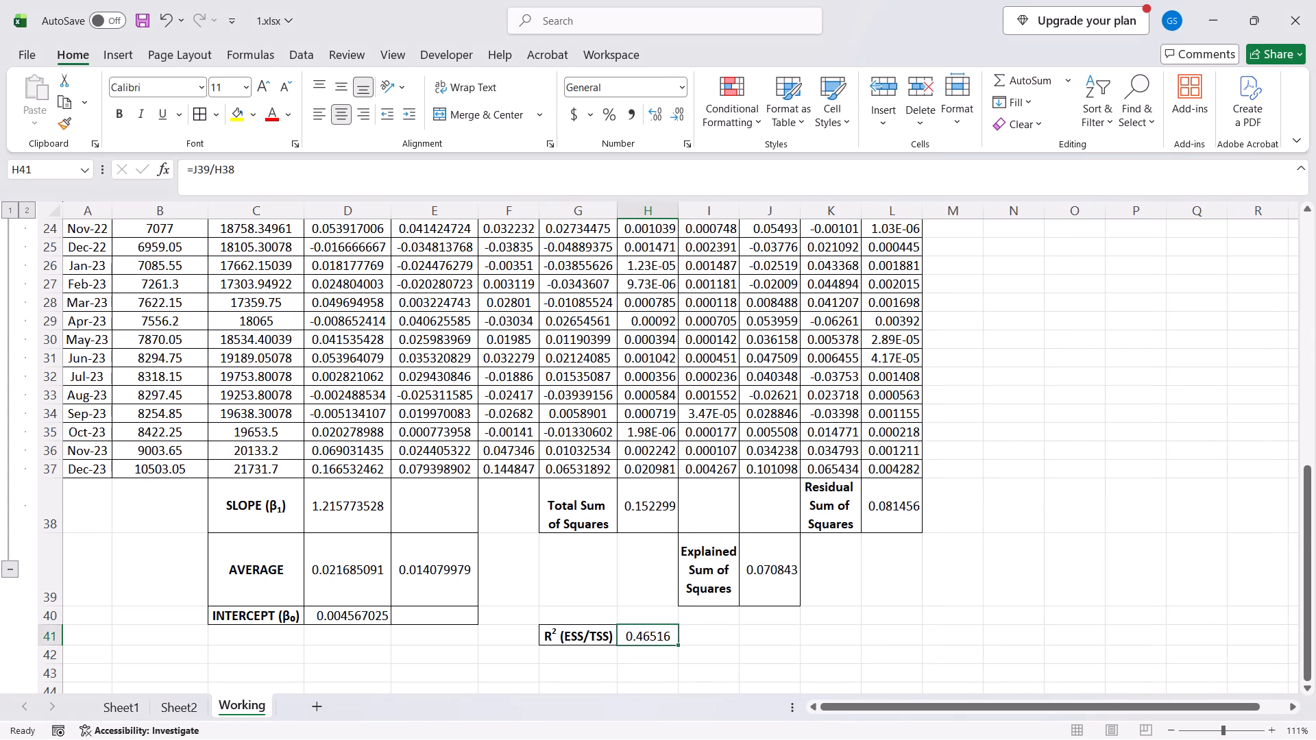
Middle-align the Total Sum of Squares label vertically in cell G38.
{"action": "left_click", "coordinate": [595, 510]}
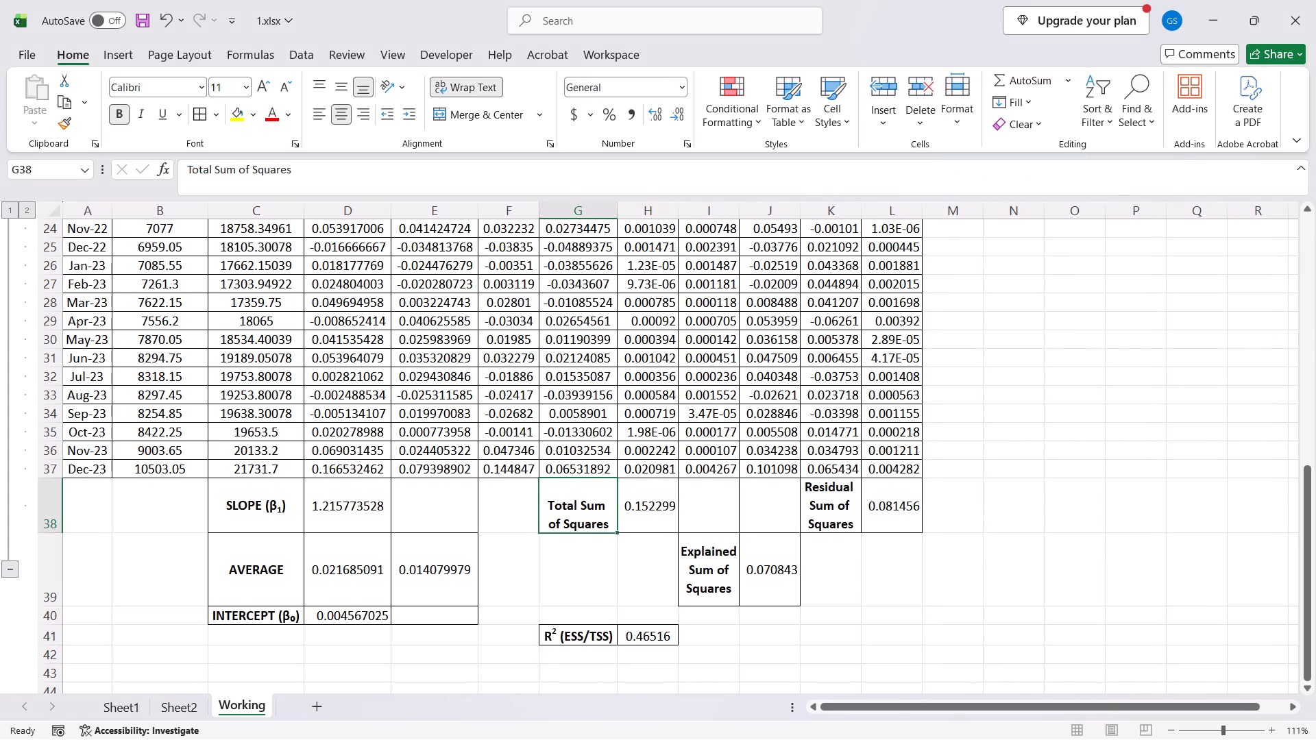
{"action": "type", "text": "ham"}
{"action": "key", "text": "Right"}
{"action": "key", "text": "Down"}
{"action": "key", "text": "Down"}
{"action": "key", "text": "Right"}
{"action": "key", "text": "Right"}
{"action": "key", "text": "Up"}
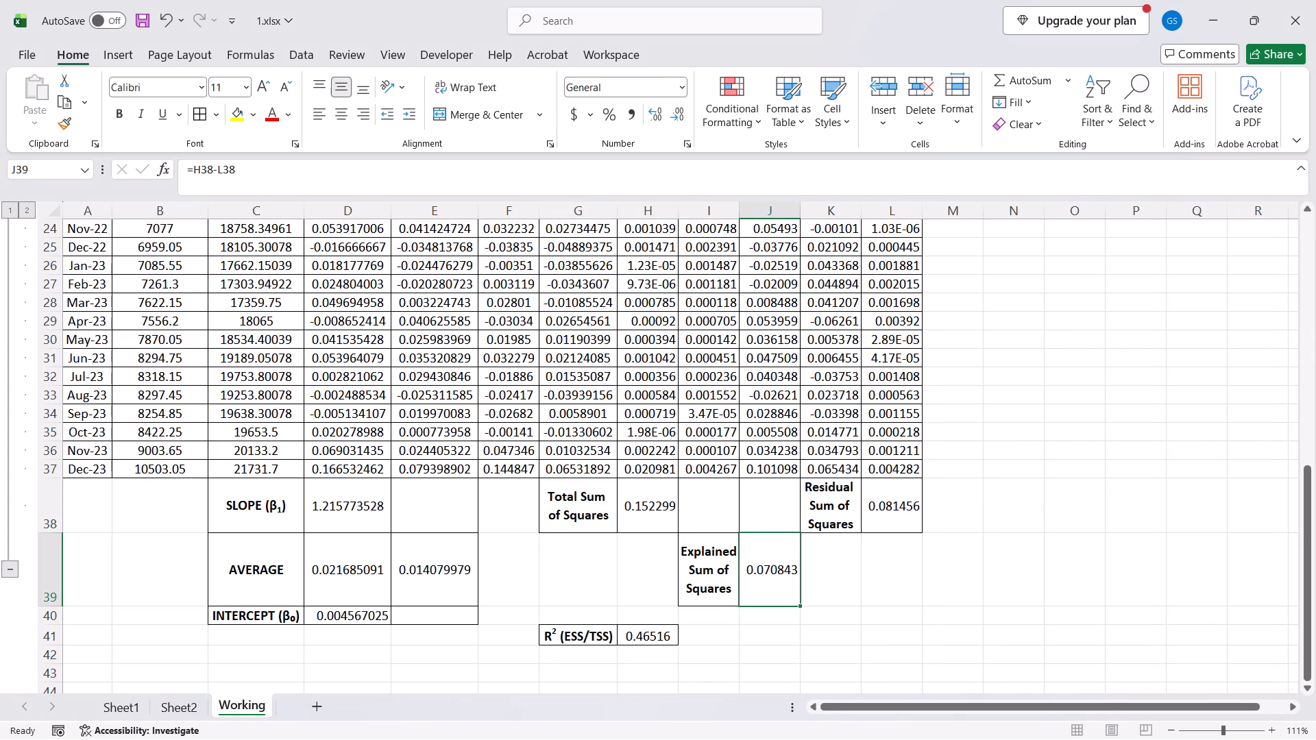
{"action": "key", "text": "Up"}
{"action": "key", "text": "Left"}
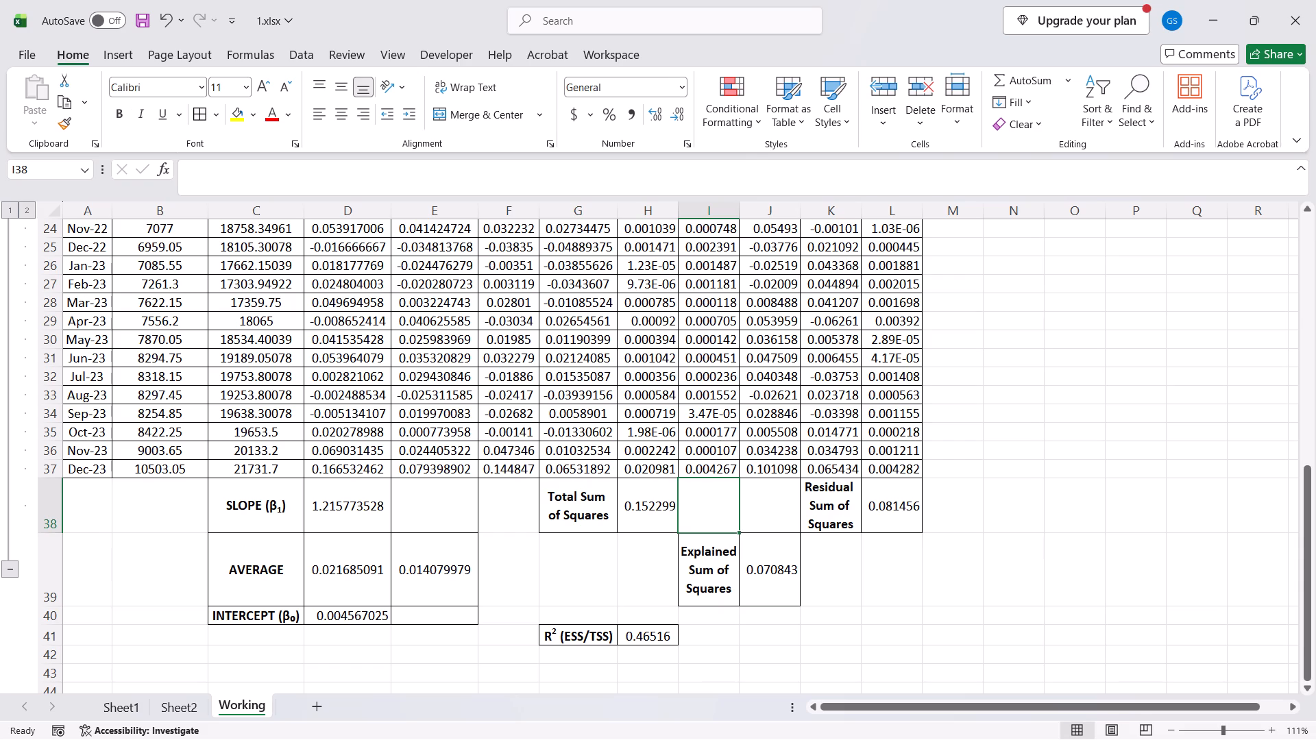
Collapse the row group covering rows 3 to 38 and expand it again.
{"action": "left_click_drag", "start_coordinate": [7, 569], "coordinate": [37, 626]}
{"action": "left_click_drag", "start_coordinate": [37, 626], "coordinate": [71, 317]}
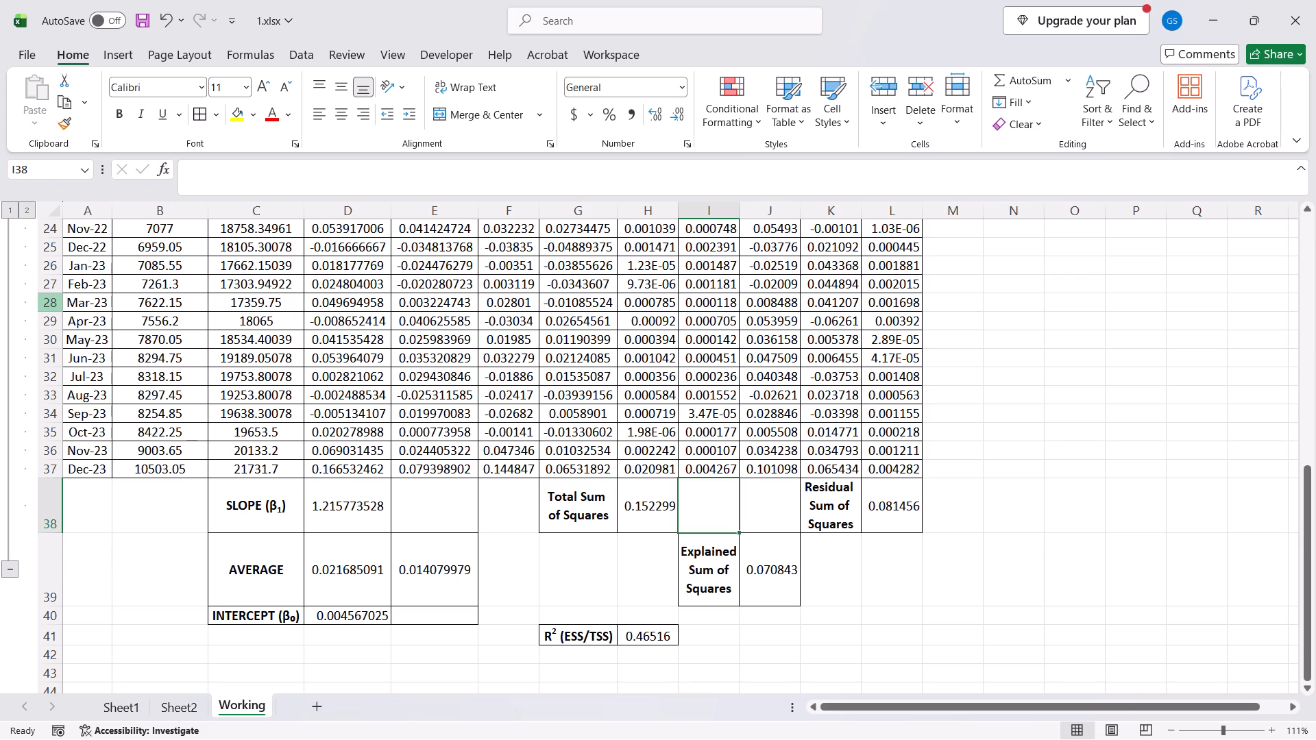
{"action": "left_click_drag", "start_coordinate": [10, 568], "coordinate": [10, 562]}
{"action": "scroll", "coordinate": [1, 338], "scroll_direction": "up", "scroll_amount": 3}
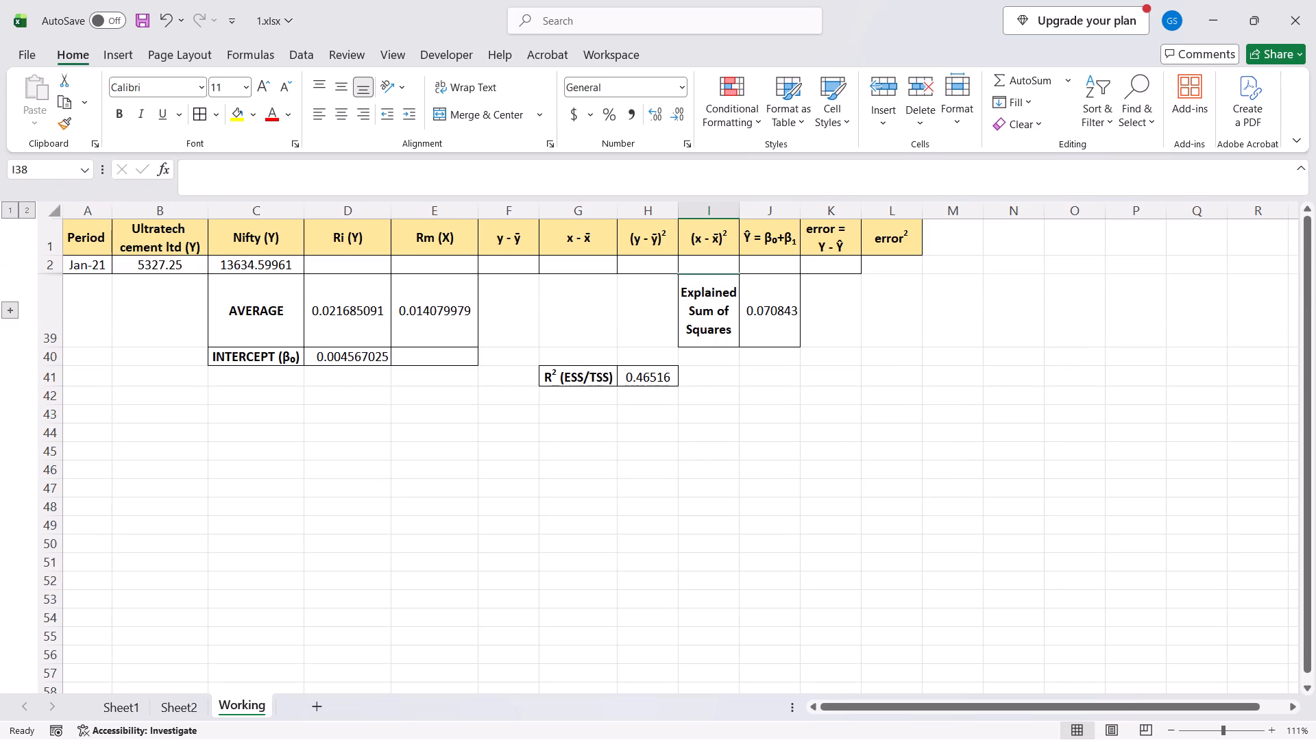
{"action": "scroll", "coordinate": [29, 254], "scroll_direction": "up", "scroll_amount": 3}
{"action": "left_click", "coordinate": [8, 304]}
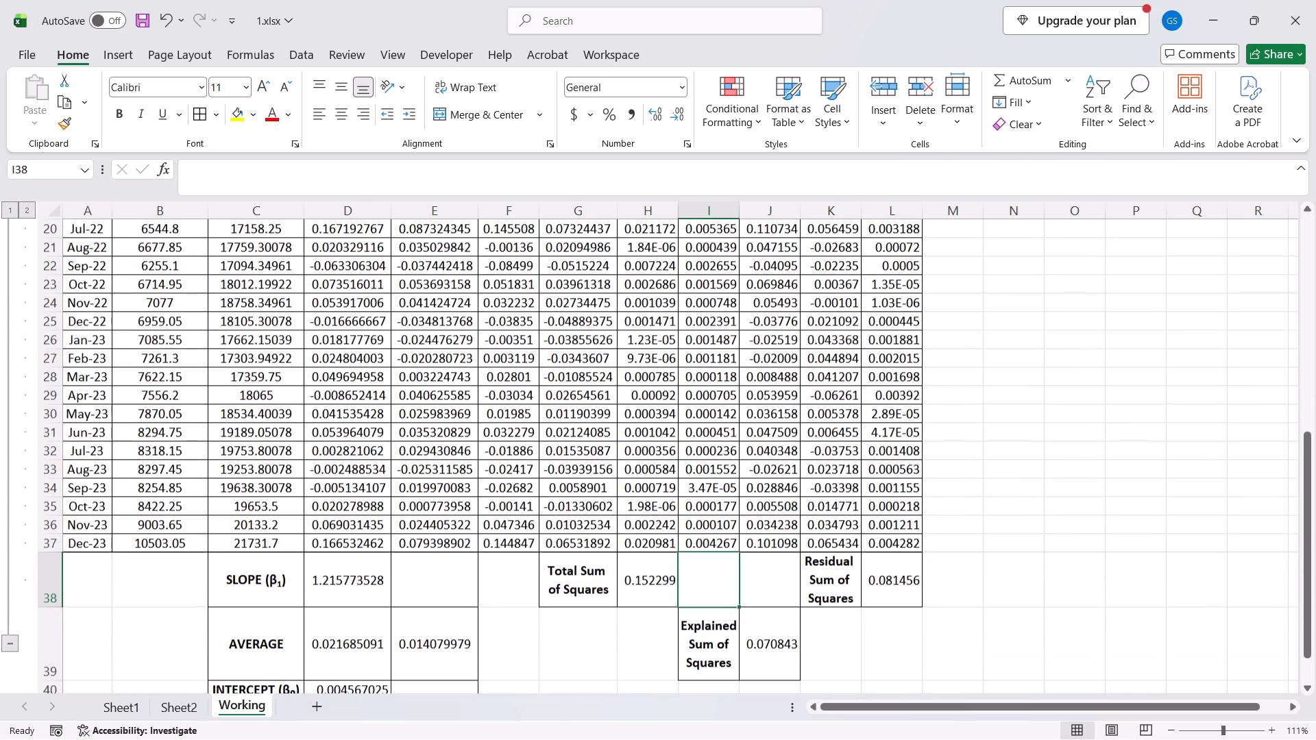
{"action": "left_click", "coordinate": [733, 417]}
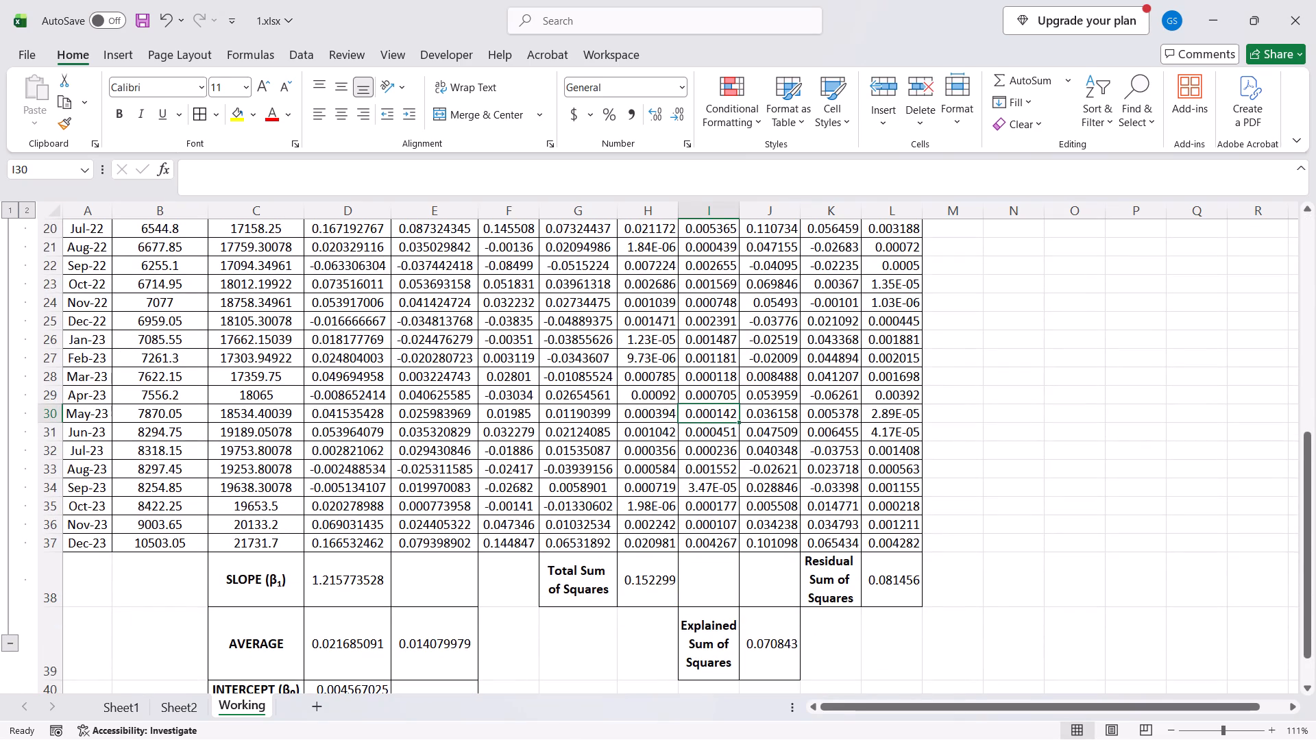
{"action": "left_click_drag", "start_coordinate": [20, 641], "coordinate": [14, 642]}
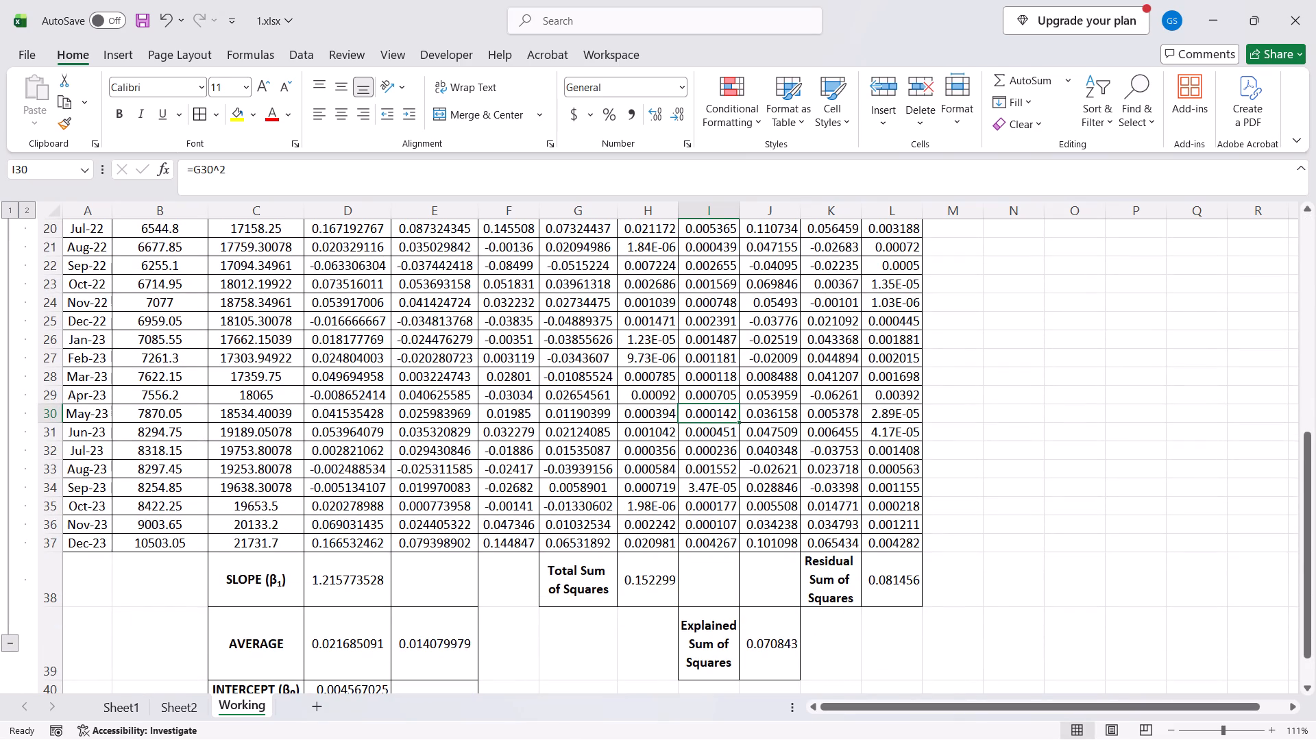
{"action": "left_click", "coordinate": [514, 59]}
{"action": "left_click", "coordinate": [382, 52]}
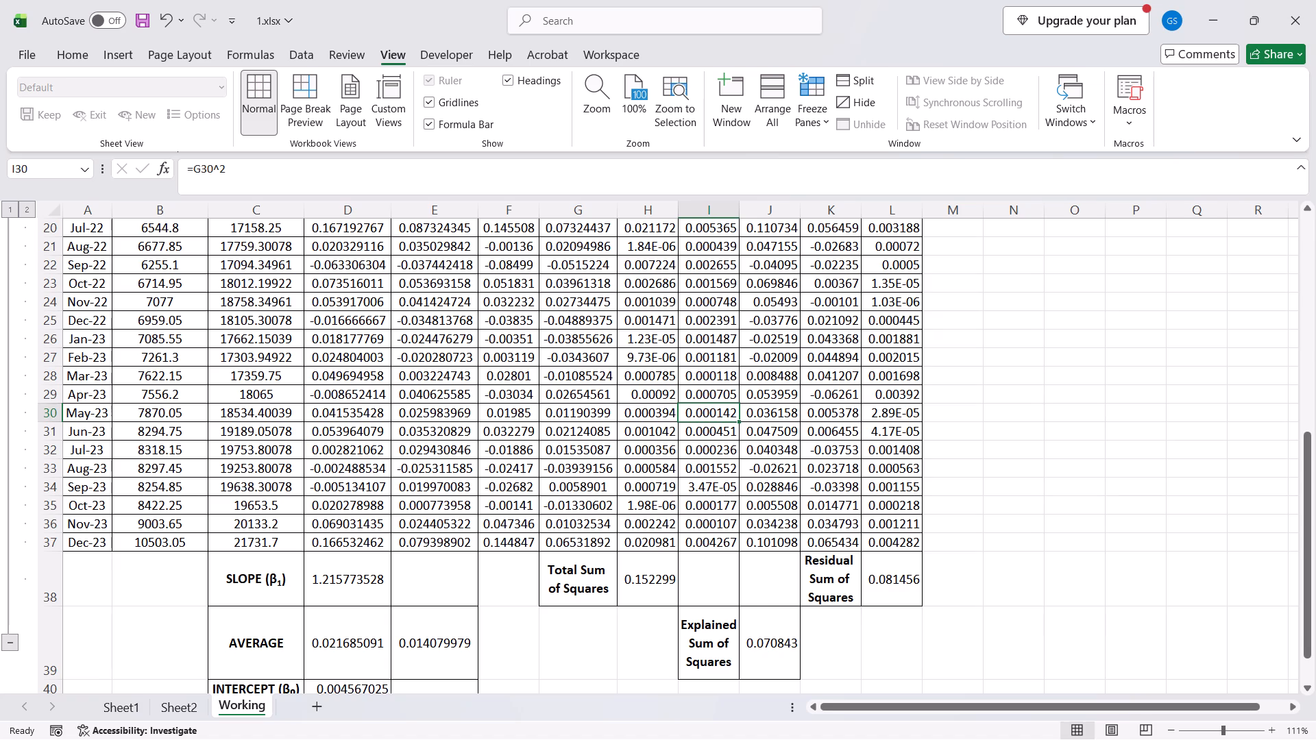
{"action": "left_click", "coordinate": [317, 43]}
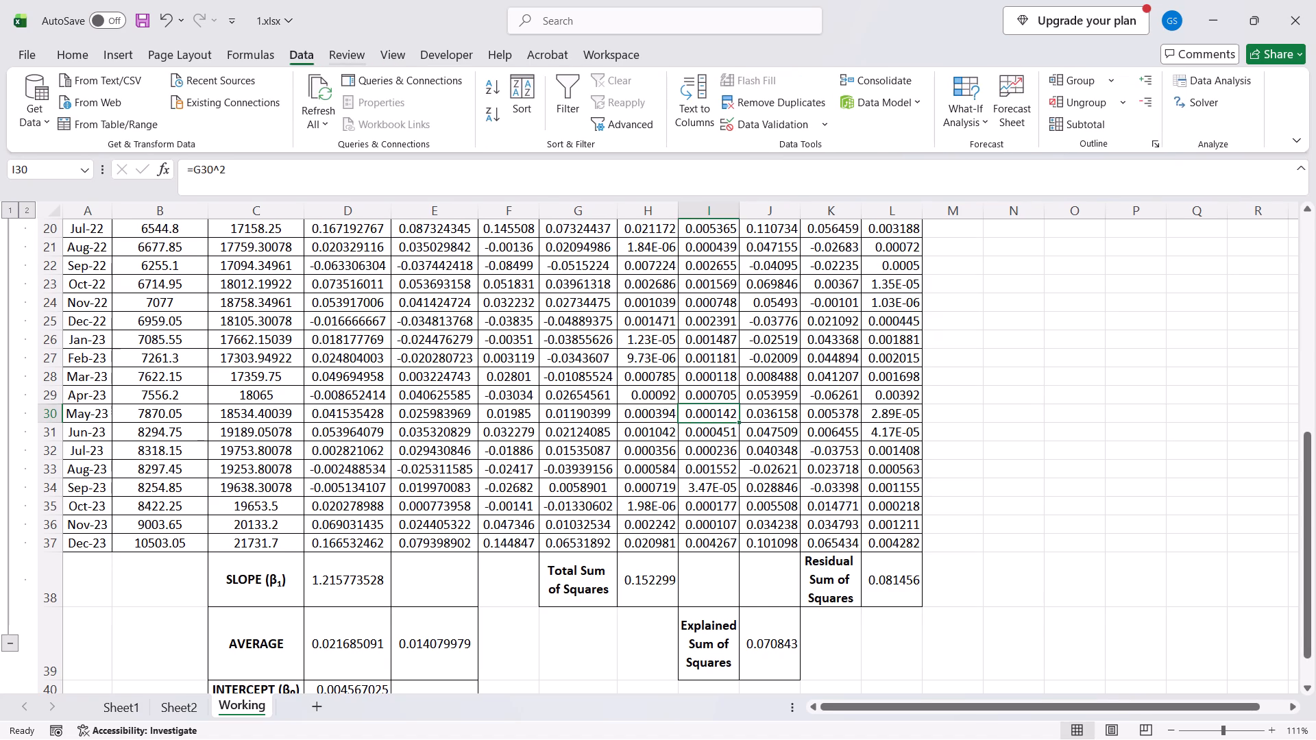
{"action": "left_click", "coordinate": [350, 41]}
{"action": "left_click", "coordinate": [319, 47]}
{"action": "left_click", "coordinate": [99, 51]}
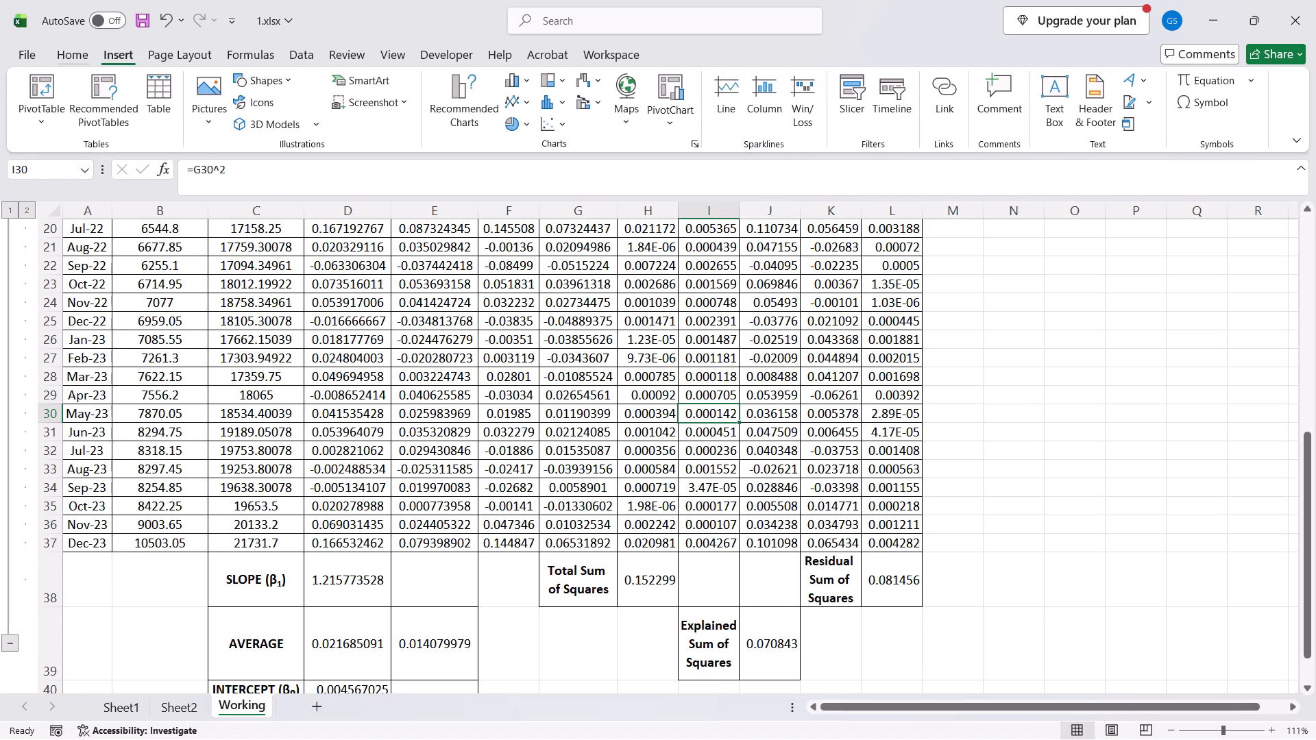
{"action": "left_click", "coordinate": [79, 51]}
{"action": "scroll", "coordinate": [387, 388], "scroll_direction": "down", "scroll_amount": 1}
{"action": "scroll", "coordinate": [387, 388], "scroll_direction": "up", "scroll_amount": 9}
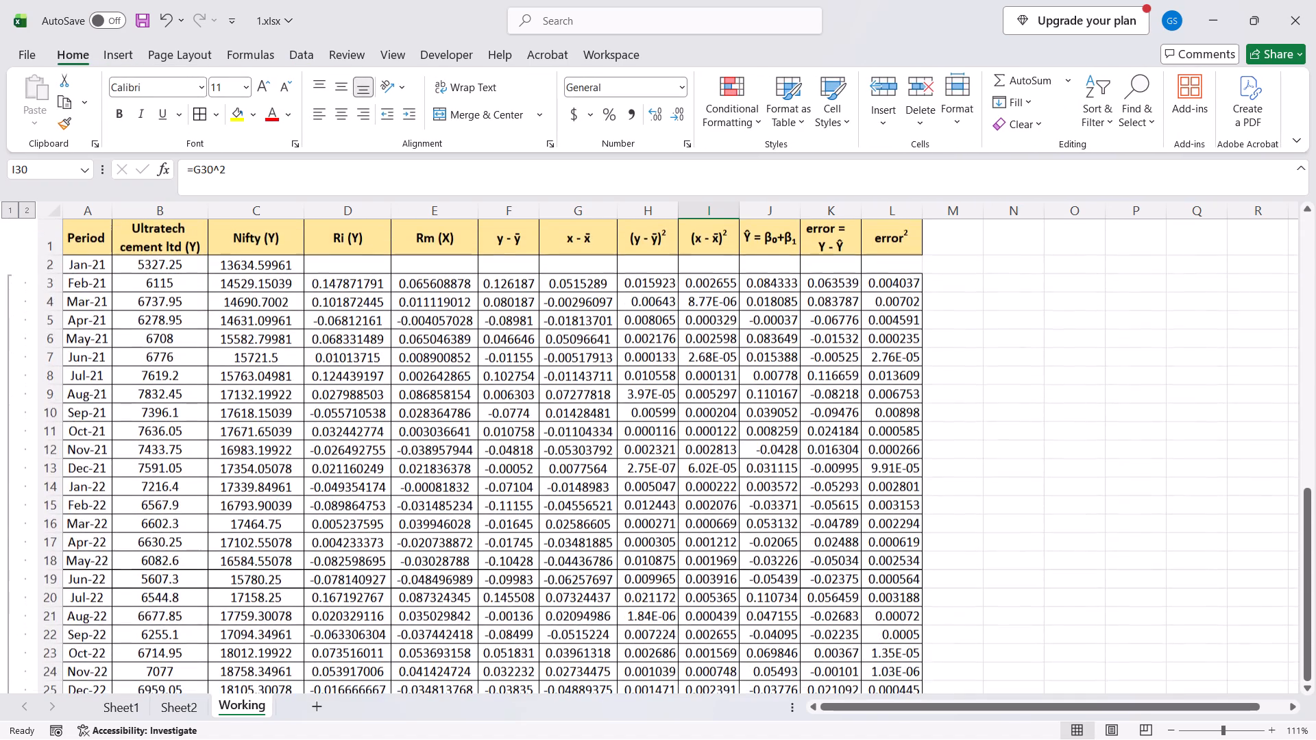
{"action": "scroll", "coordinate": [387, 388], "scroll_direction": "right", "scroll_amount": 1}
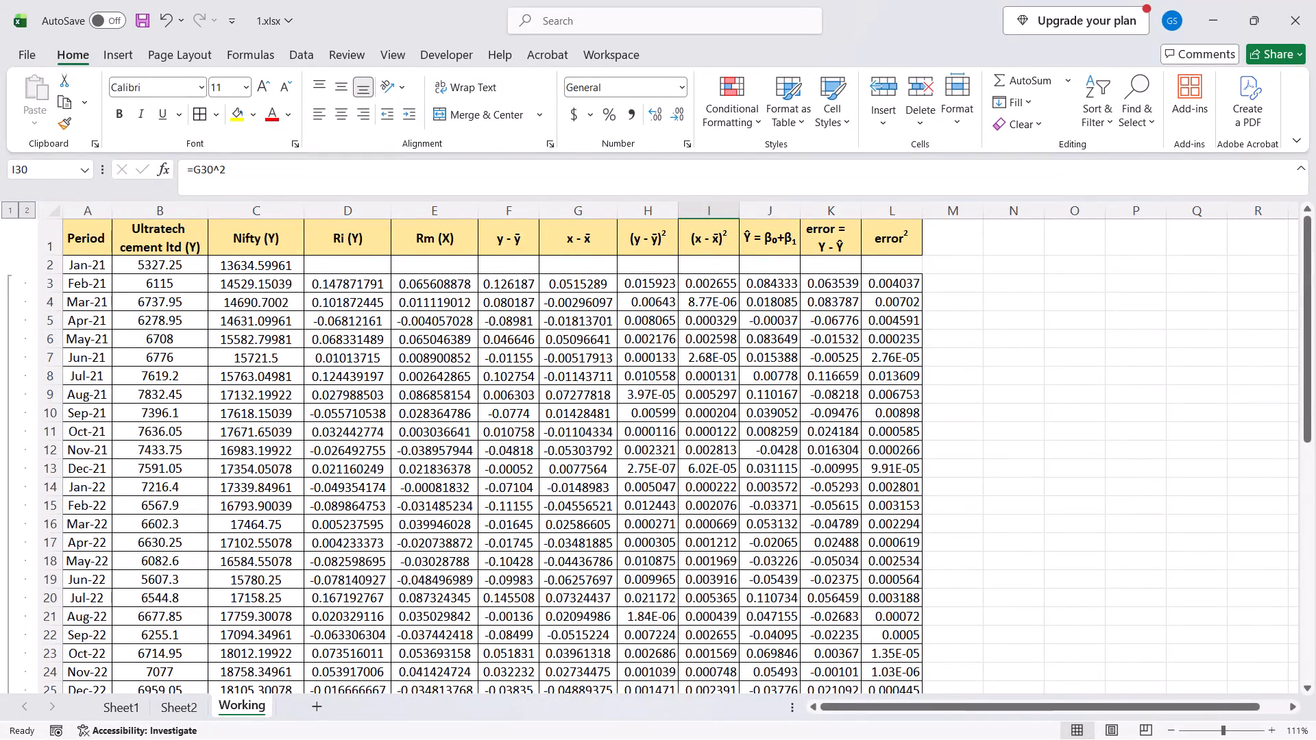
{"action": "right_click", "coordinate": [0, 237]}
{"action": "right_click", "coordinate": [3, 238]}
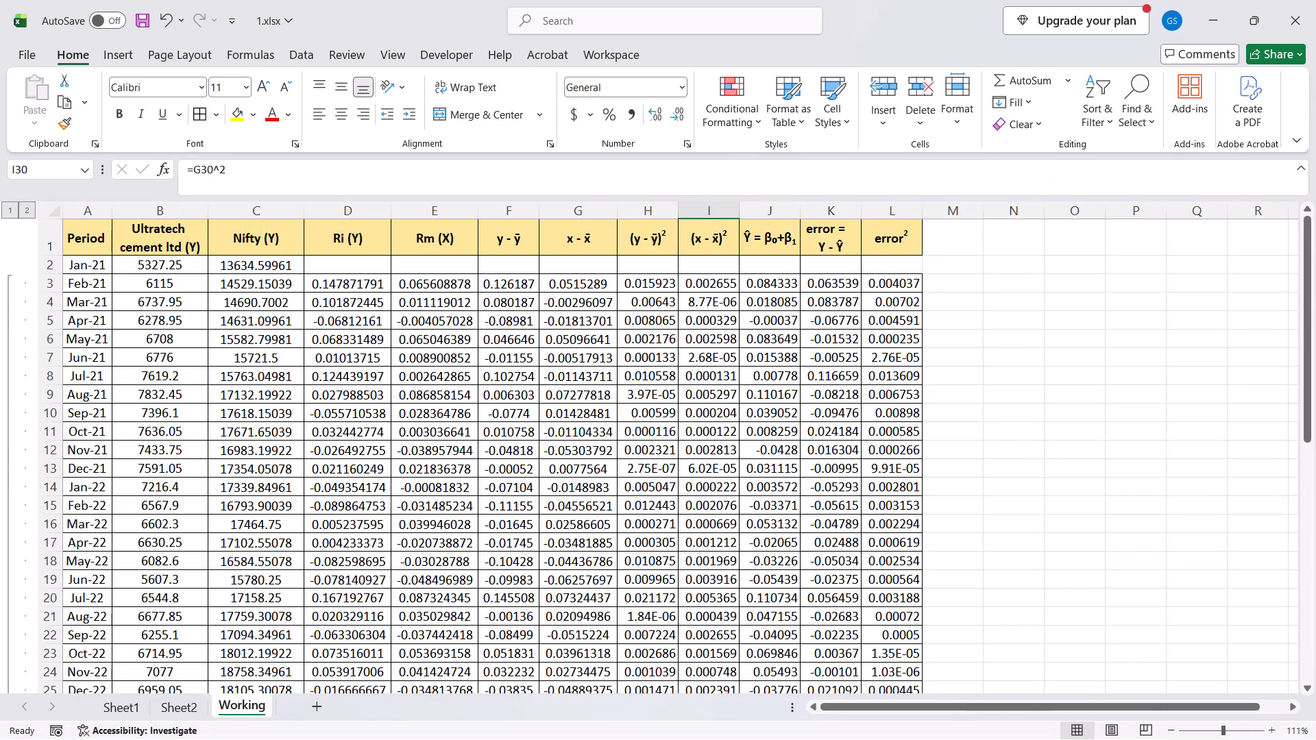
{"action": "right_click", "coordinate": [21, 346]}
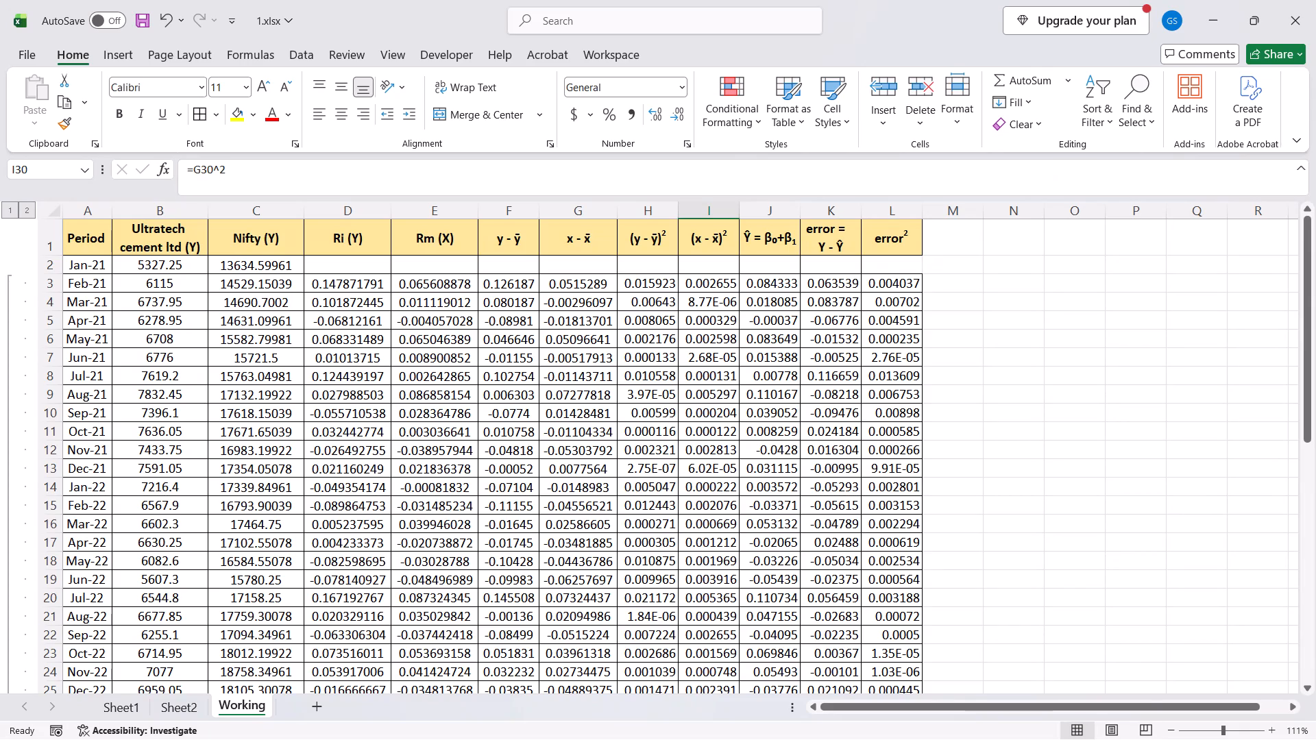
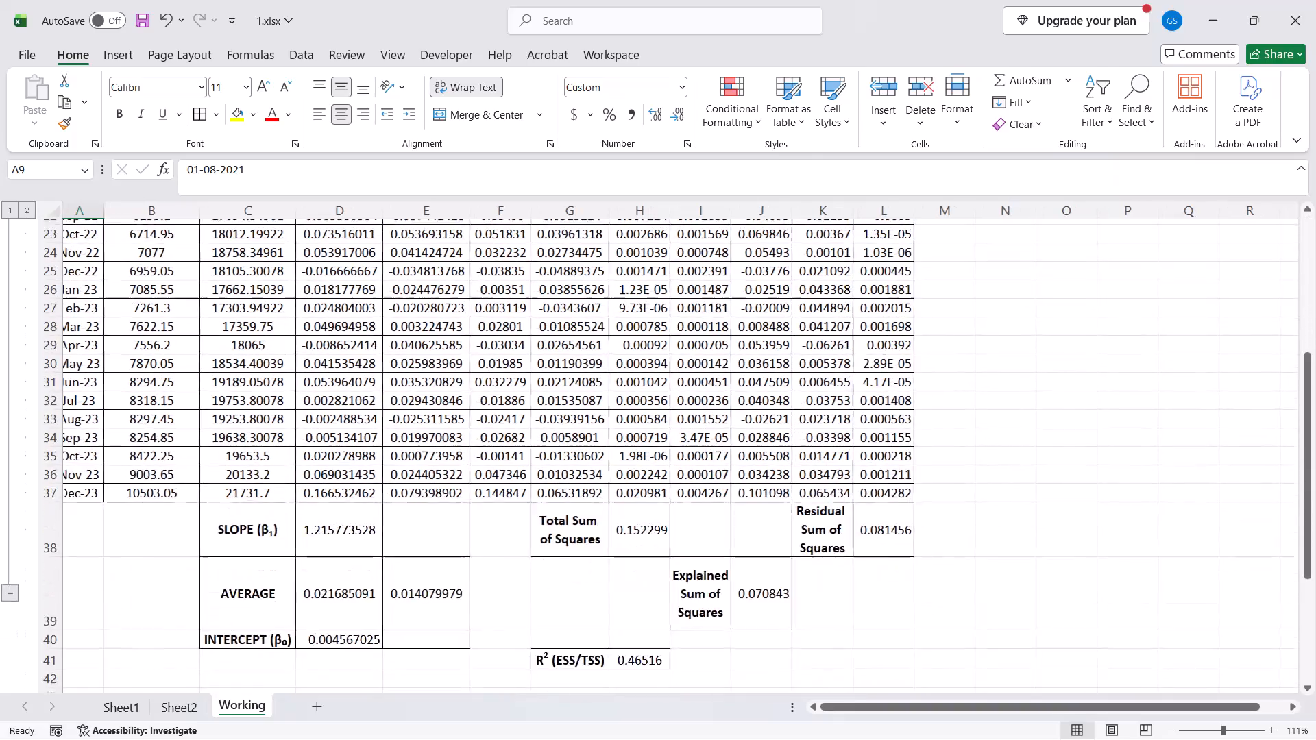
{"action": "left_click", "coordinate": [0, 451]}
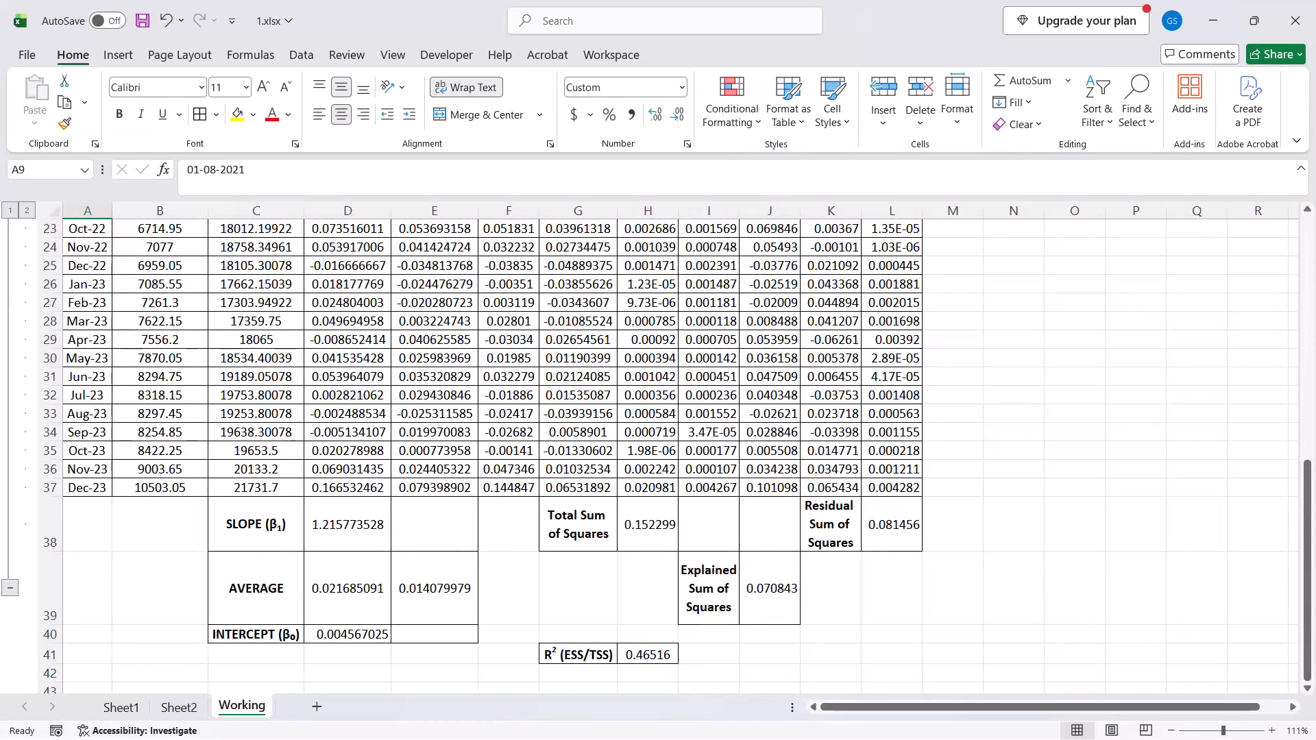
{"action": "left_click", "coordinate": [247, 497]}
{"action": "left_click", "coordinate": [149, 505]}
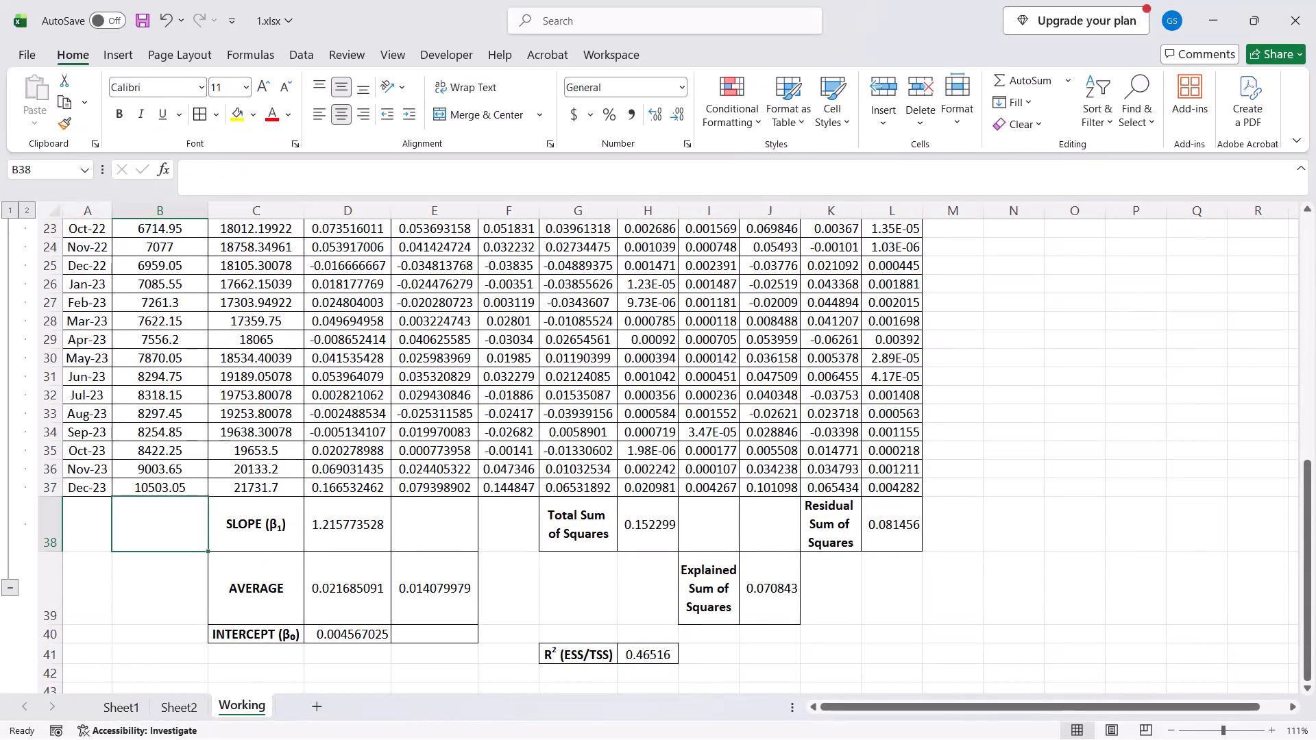